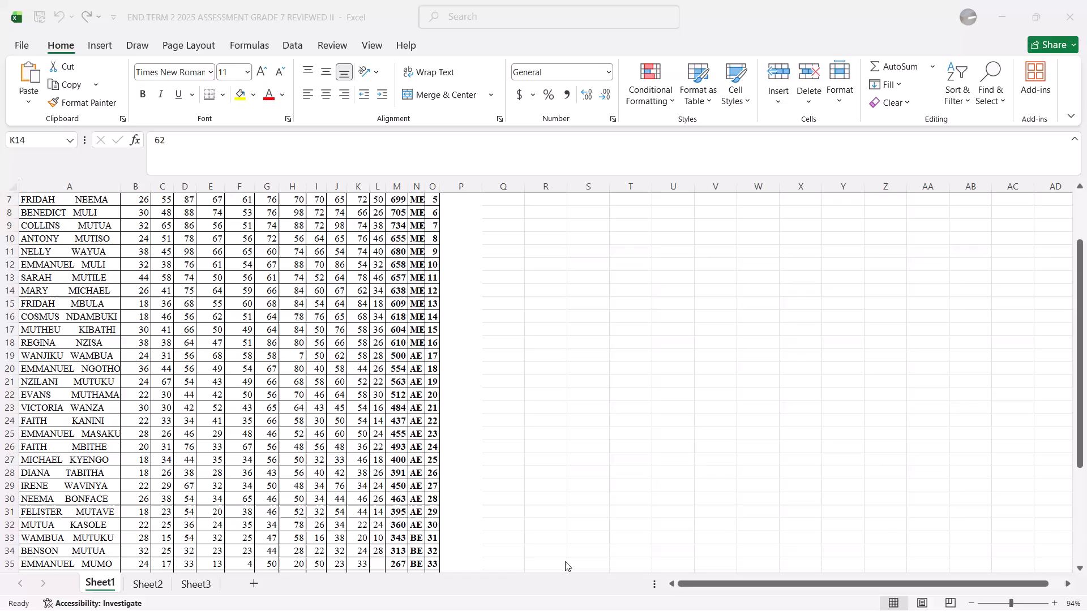
# Set the TRT score in row 4 of the Grade 7 results table to 56.
pyautogui.scroll(-2, 348, 338)
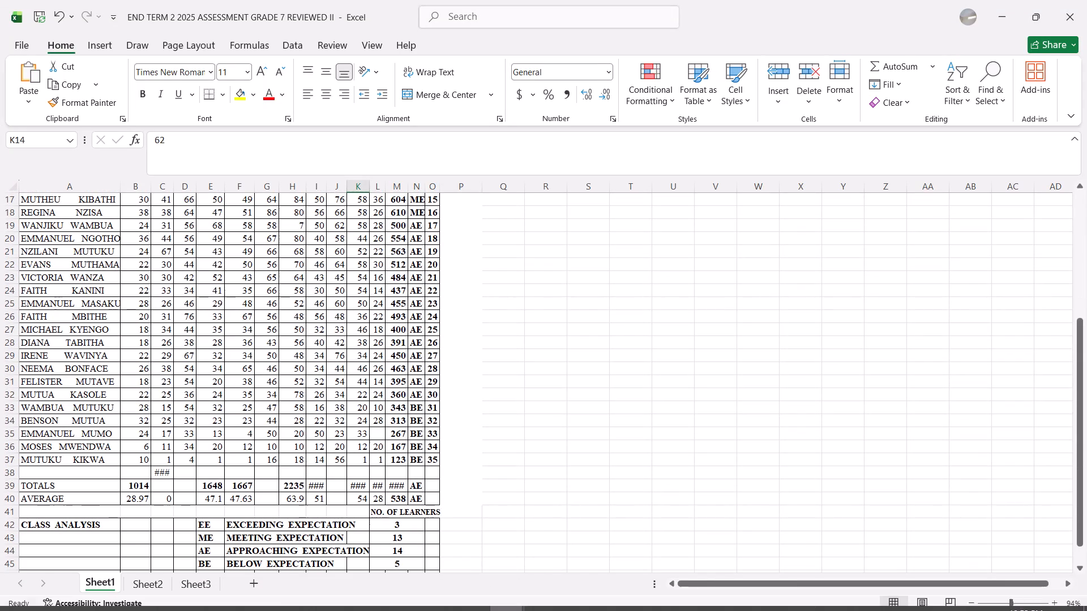
pyautogui.scroll(2, 330, 263)
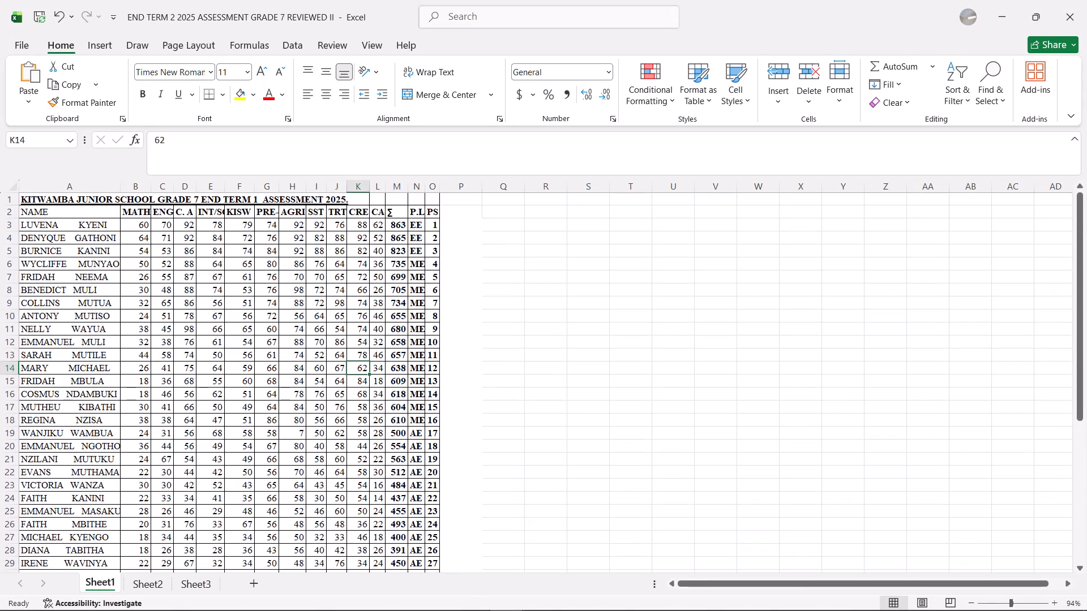
pyautogui.click(340, 234)
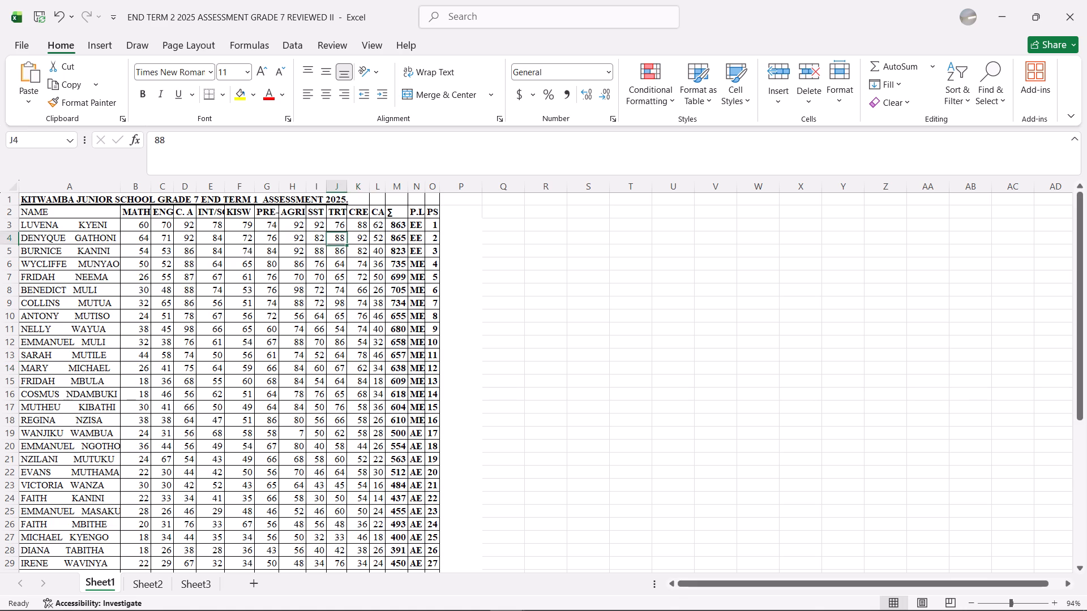
pyautogui.press('BackSpace')
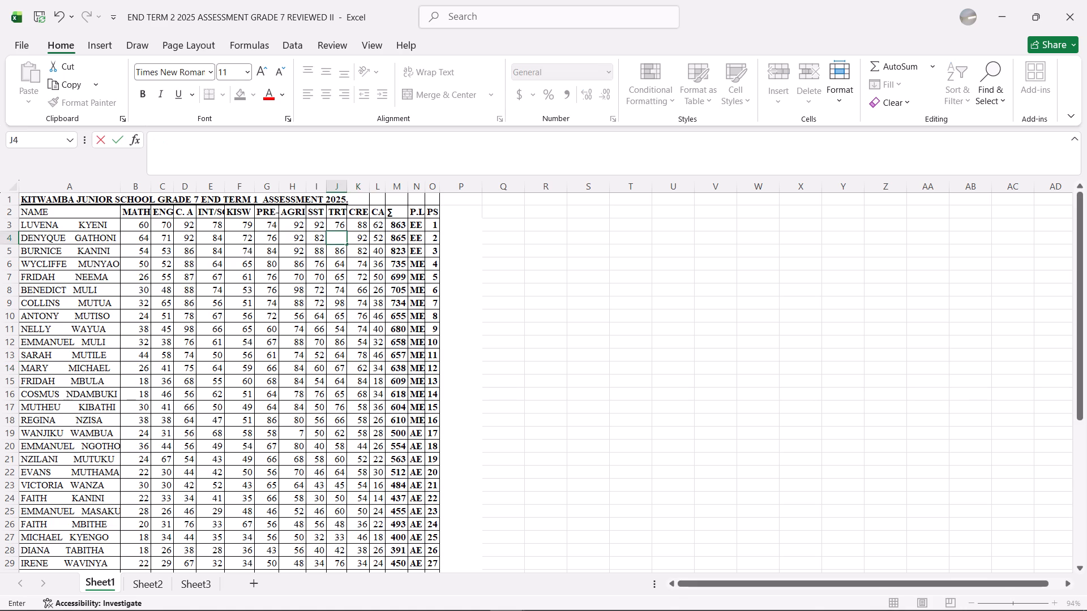
pyautogui.write('56')
# Set the ENG score in row 12 to 56.
pyautogui.click(168, 345)
pyautogui.press('BackSpace')
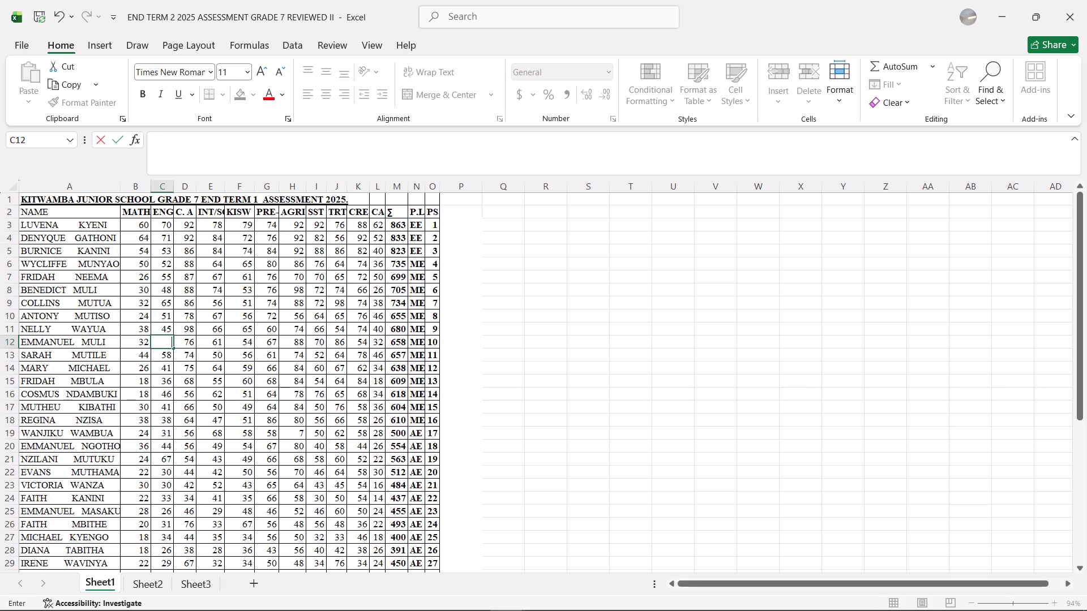
pyautogui.write('56')
# Re-enter the score in the CA column of row 19 as 28.
pyautogui.scroll(-1, 240, 458)
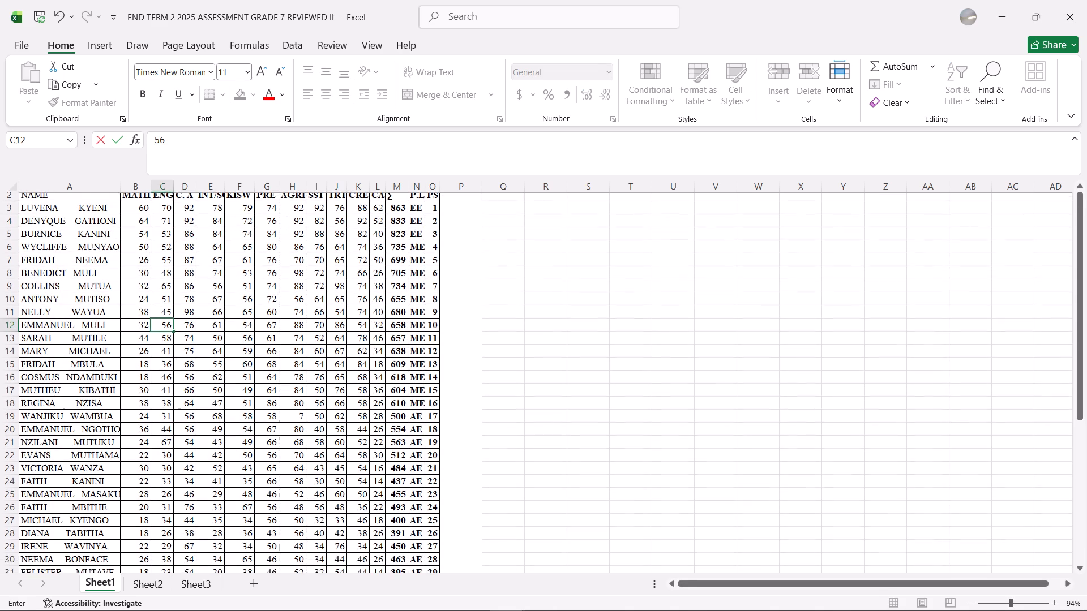
pyautogui.scroll(-1, 240, 458)
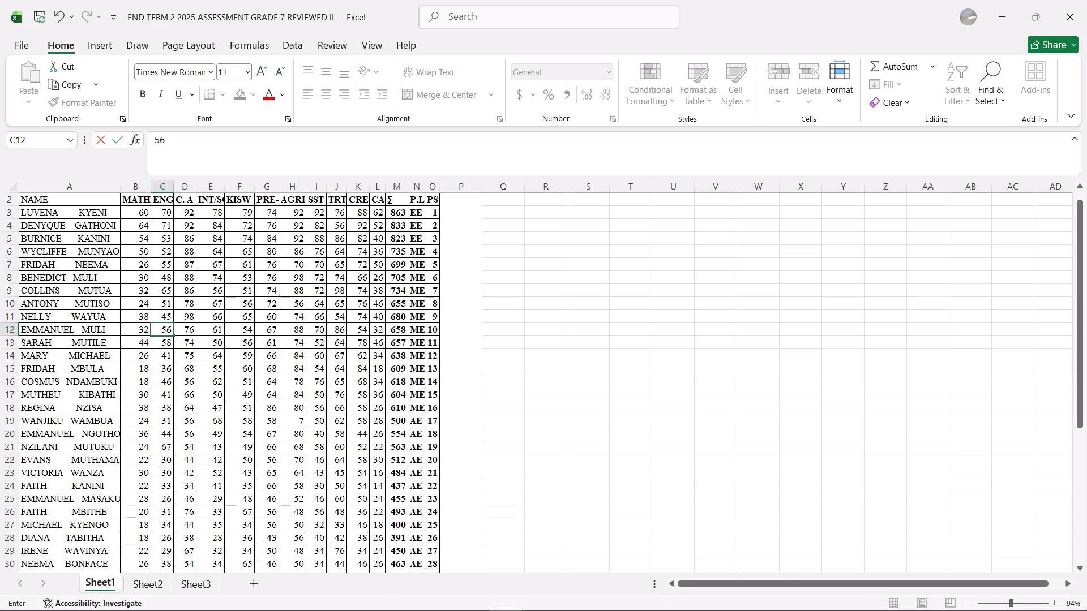
pyautogui.click(376, 419)
pyautogui.press('BackSpace')
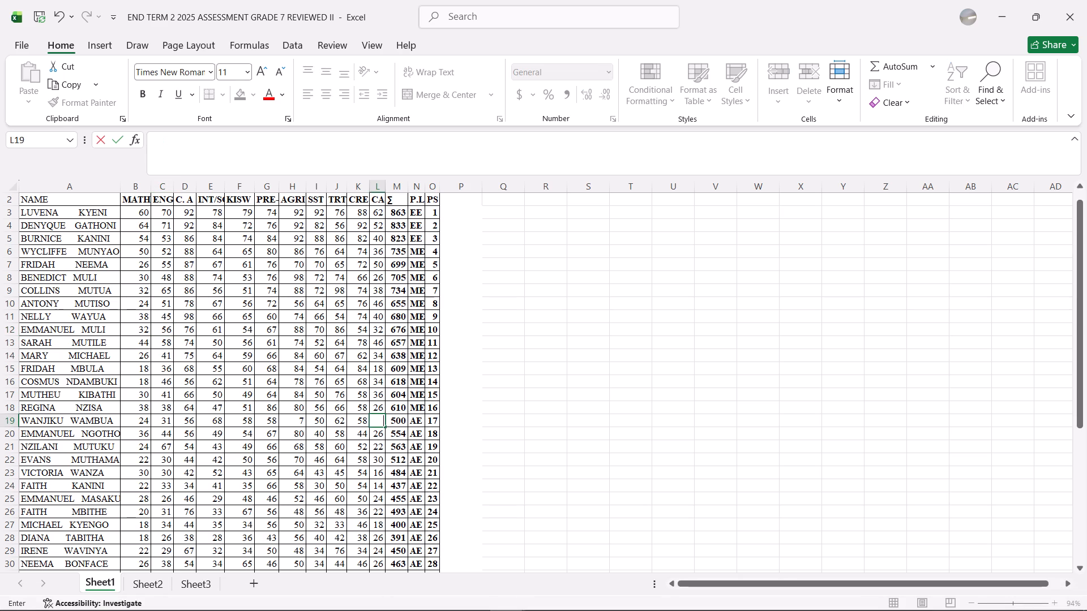
pyautogui.press('2')
pyautogui.press('8')
# Set the CRE score in row 9 to 76.
pyautogui.scroll(1, 327, 325)
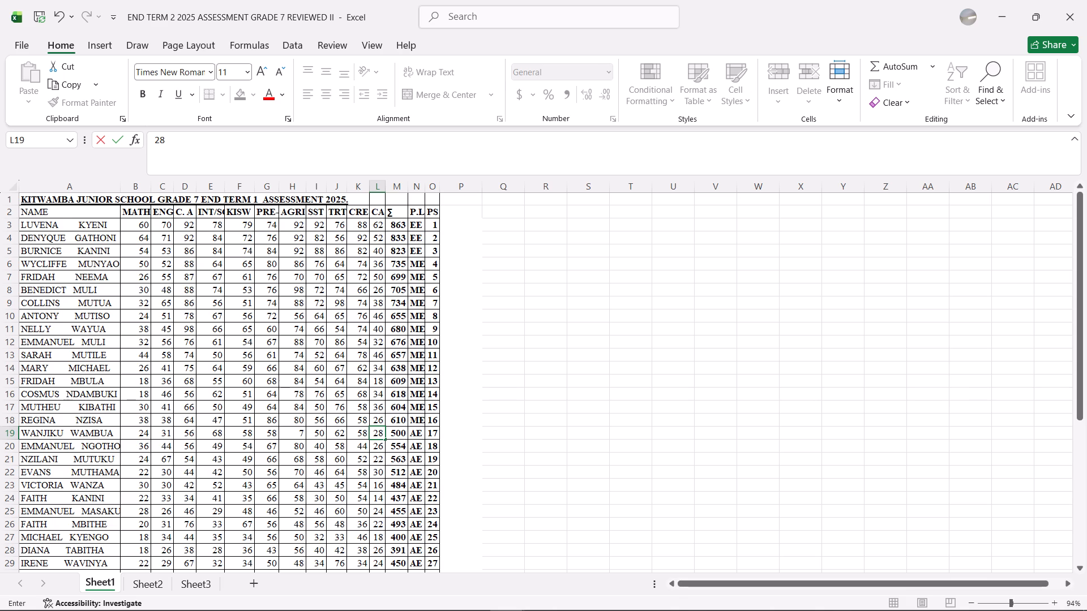
pyautogui.click(352, 304)
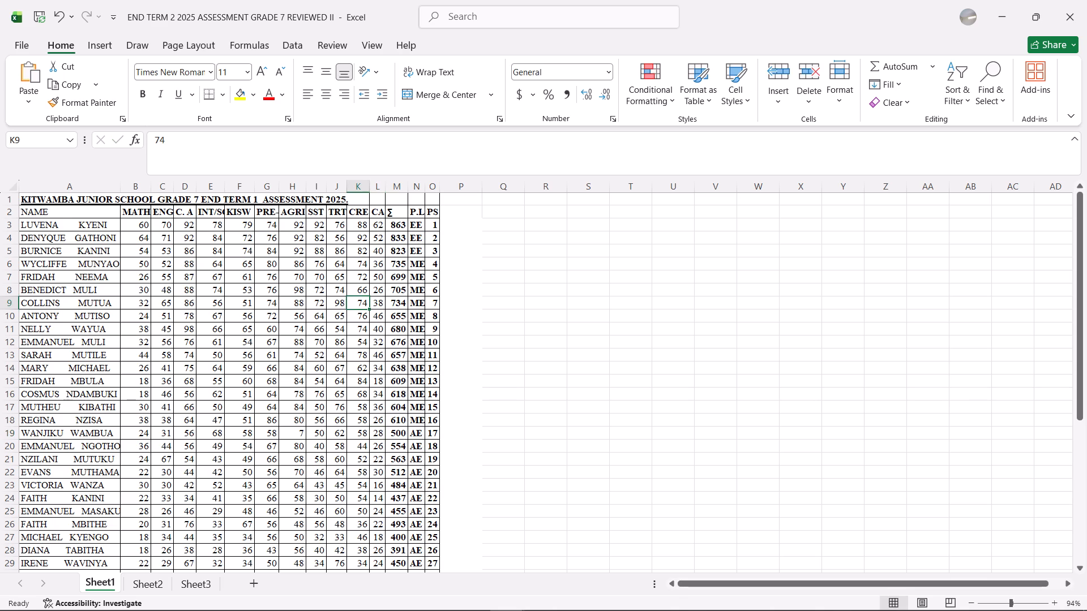
pyautogui.press('BackSpace')
pyautogui.press('BackSpace')
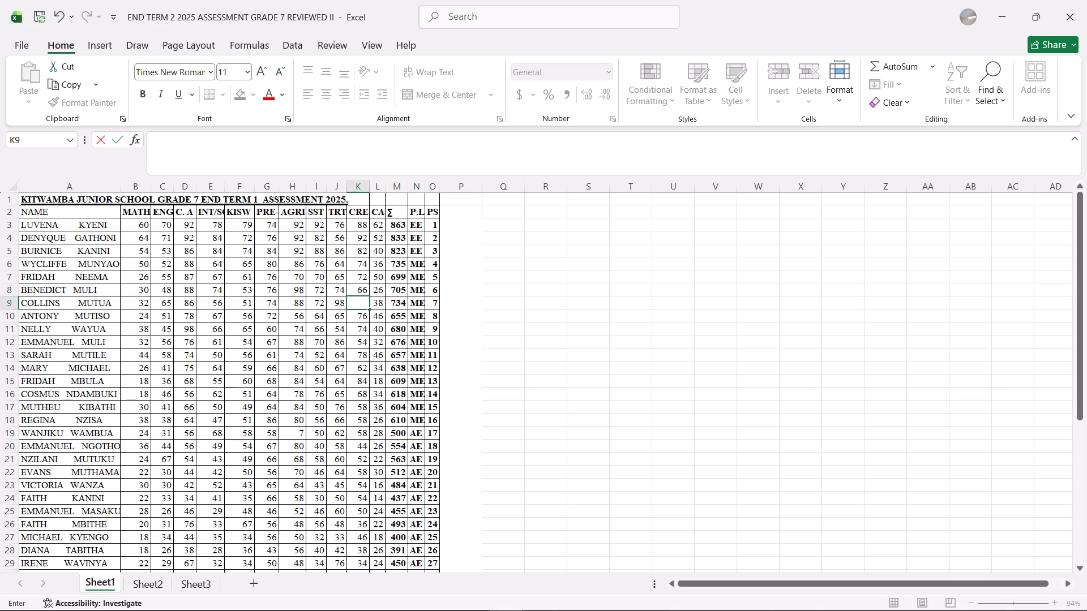
pyautogui.write('76')
# Clear the total formula from cell M9 in row 9.
pyautogui.click(396, 303)
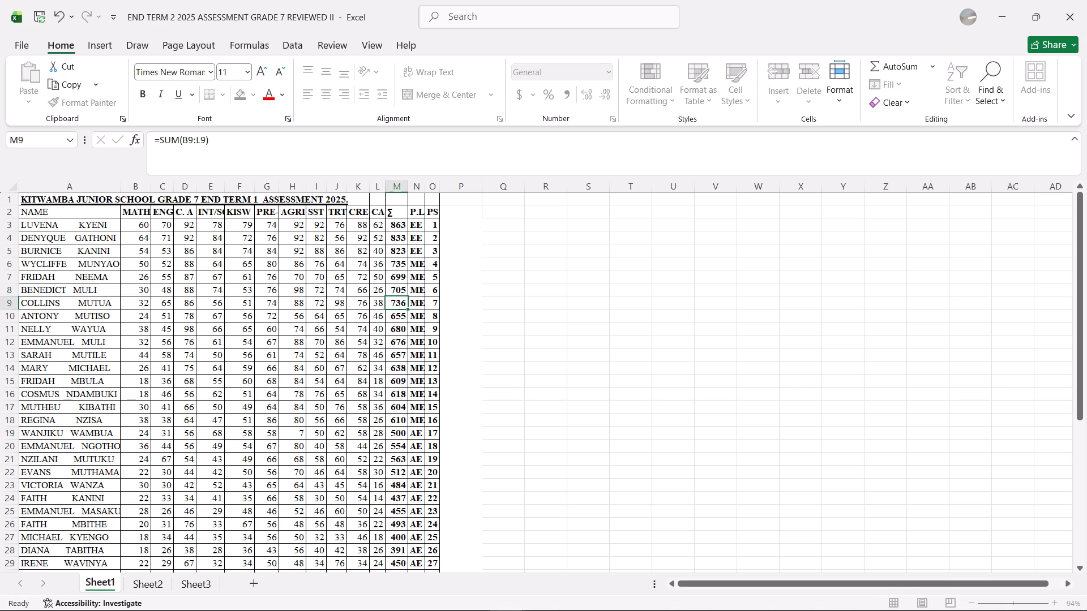
pyautogui.press('BackSpace')
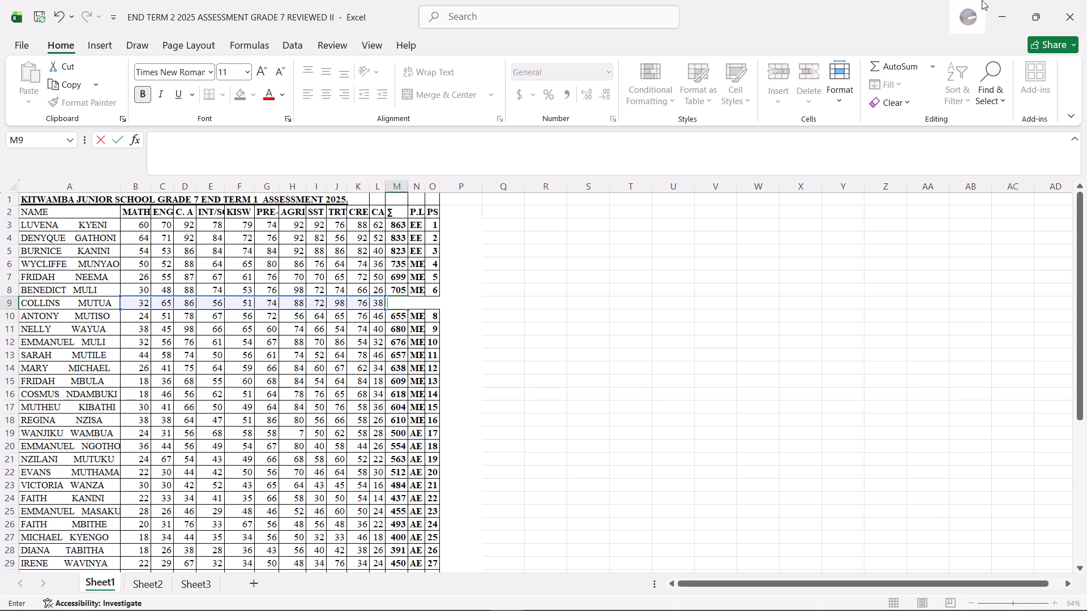
pyautogui.click(931, 66)
pyautogui.click(911, 82)
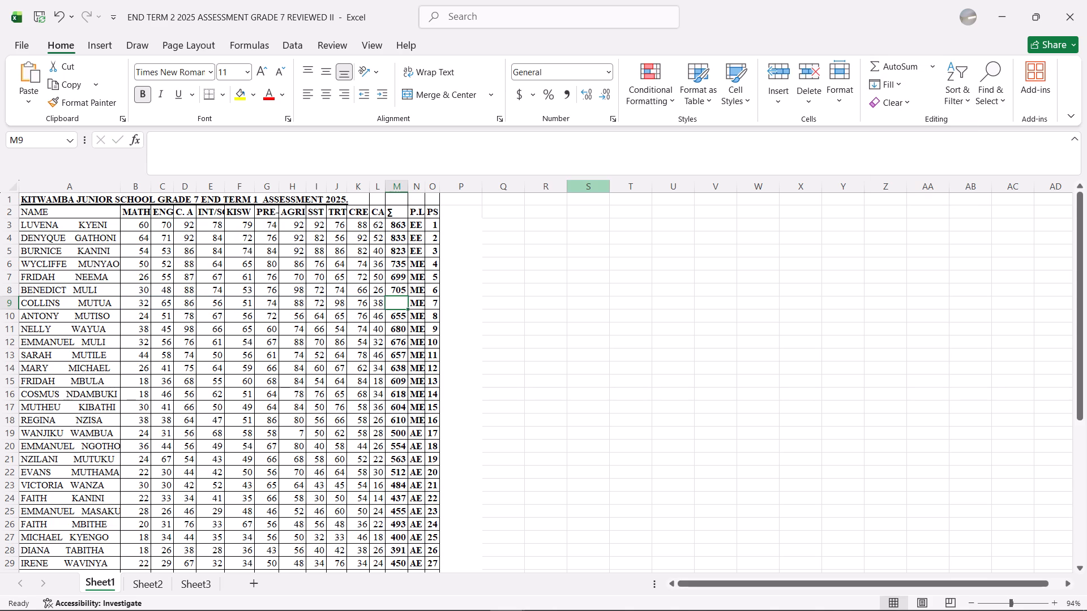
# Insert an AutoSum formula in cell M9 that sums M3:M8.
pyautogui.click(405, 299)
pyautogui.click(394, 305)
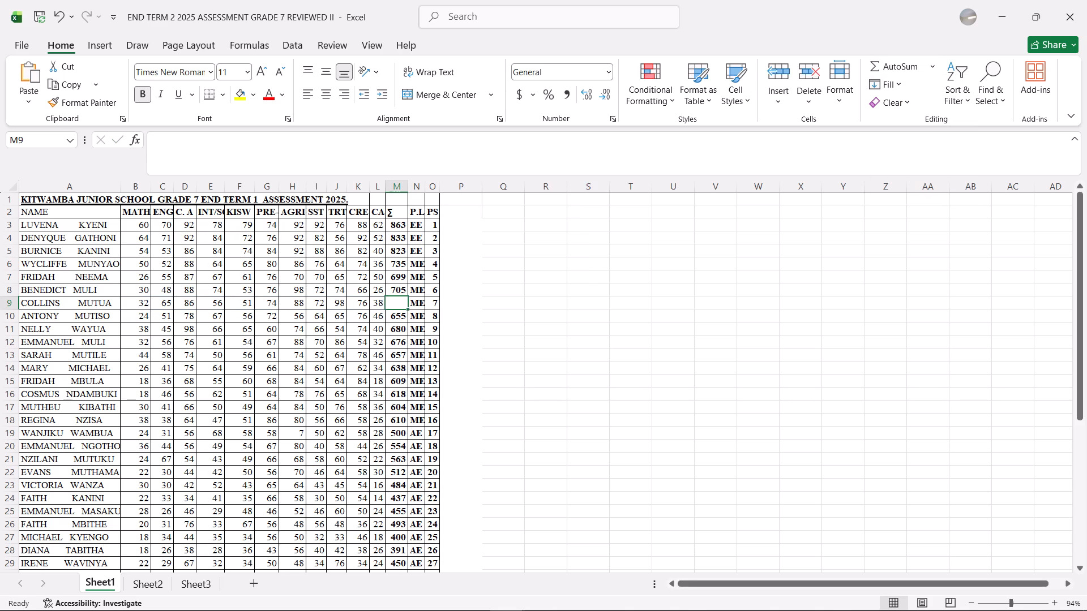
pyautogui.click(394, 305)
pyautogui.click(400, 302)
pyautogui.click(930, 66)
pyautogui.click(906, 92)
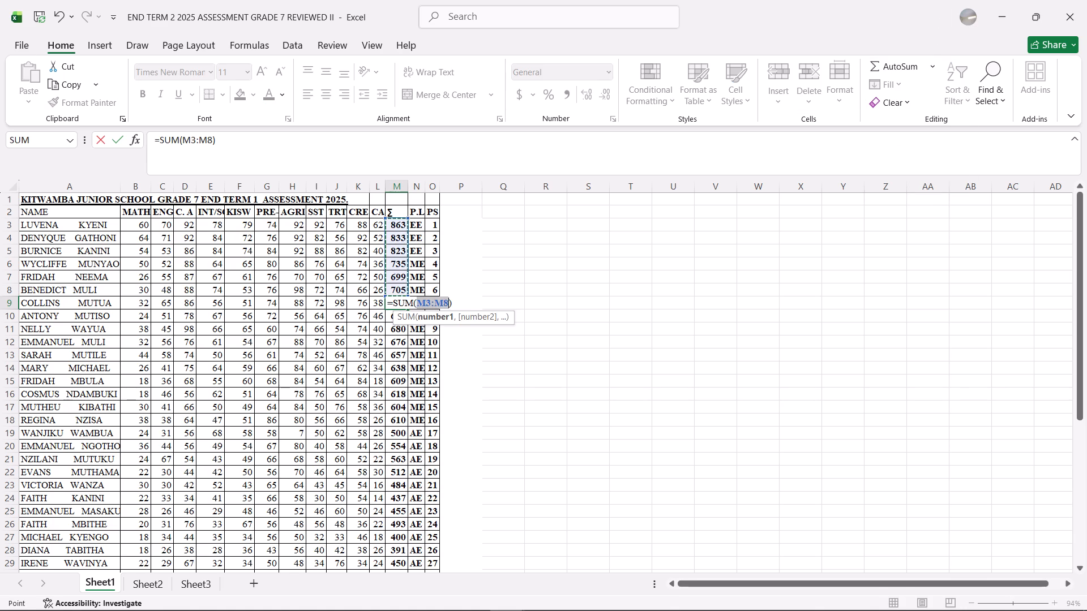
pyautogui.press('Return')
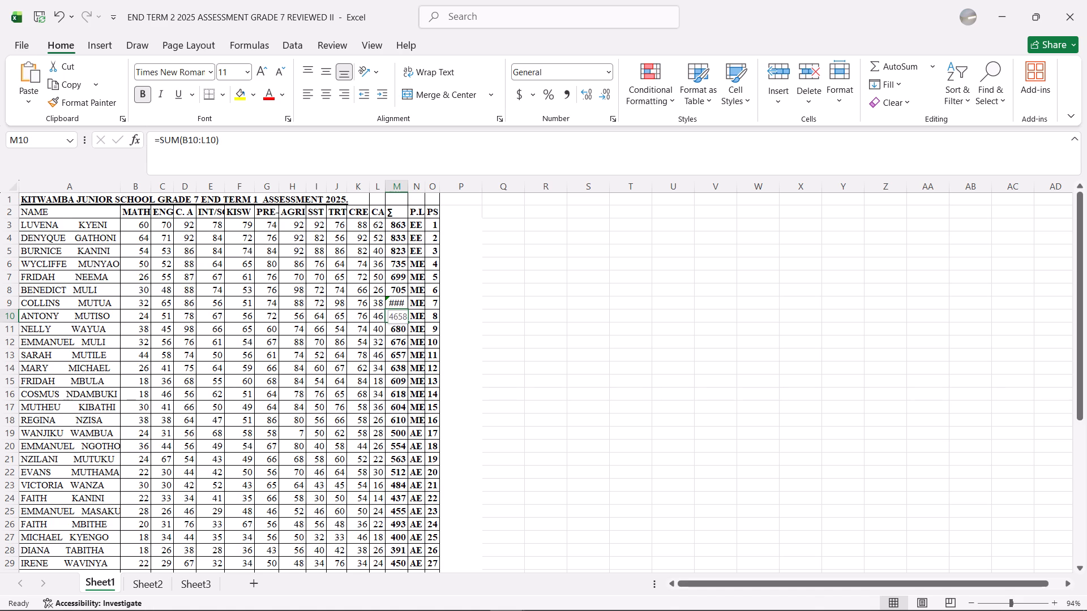
# Clear the total formula from cell M10.
pyautogui.rightClick(395, 307)
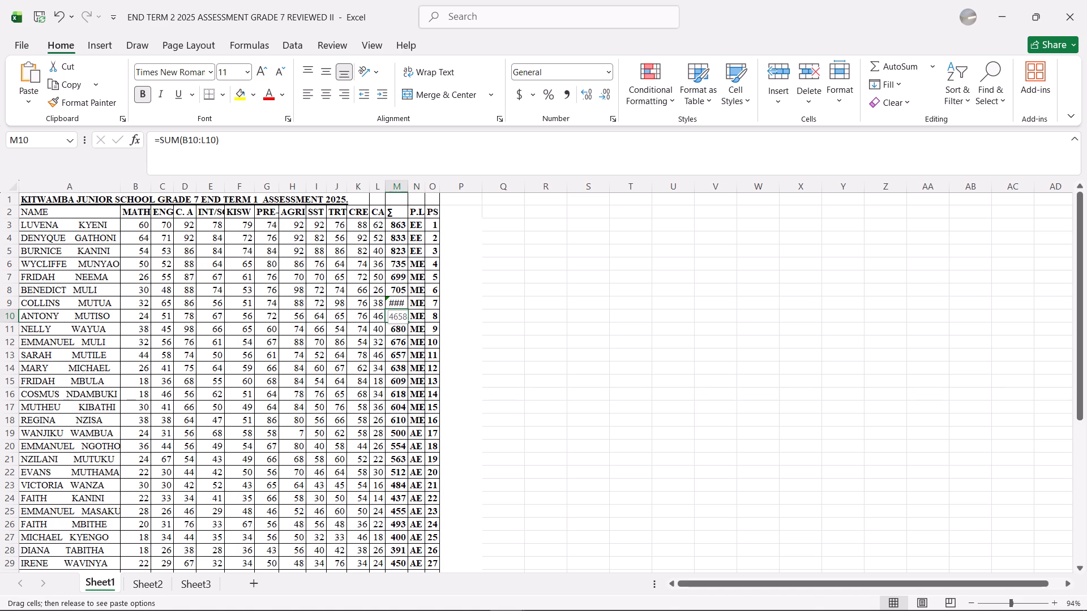
pyautogui.press('BackSpace')
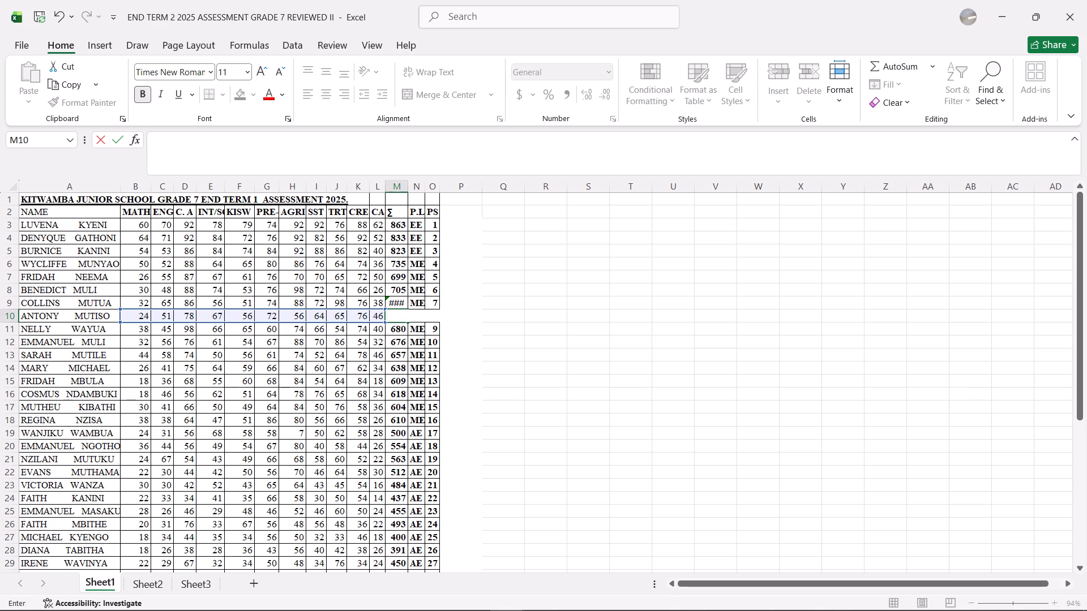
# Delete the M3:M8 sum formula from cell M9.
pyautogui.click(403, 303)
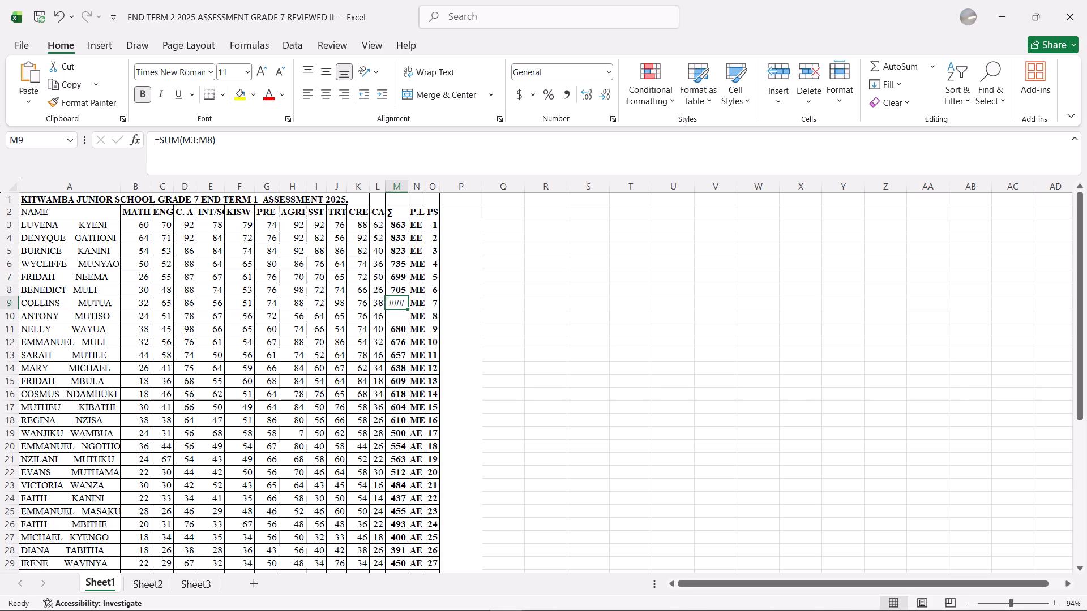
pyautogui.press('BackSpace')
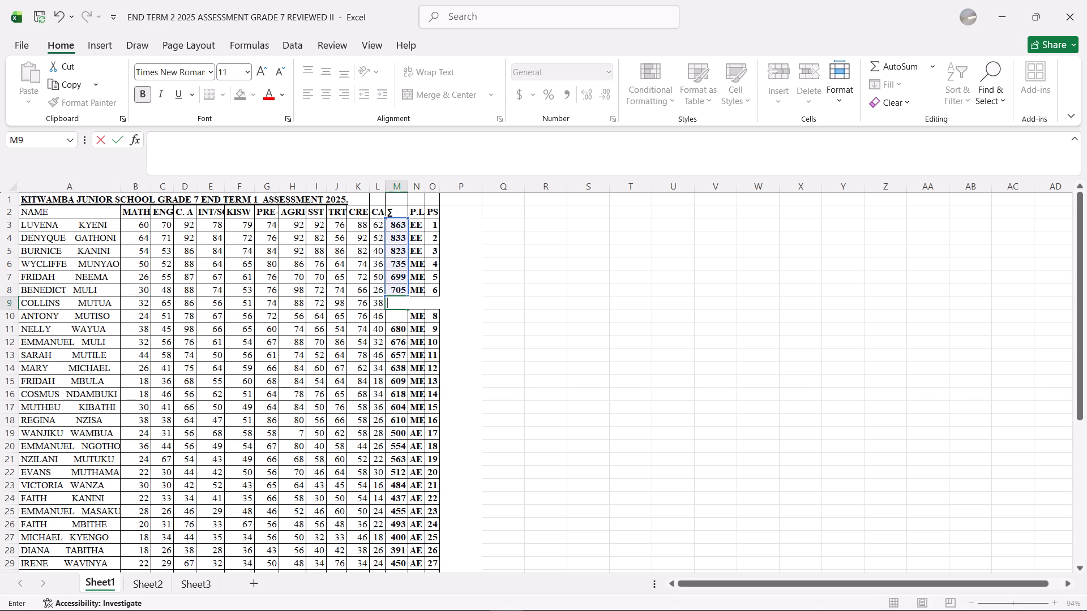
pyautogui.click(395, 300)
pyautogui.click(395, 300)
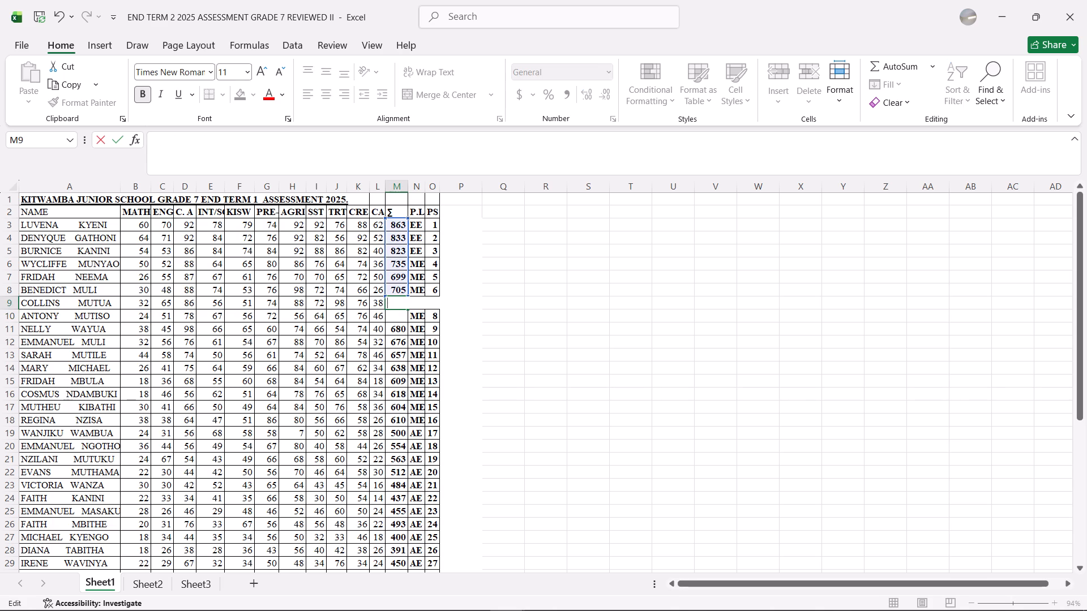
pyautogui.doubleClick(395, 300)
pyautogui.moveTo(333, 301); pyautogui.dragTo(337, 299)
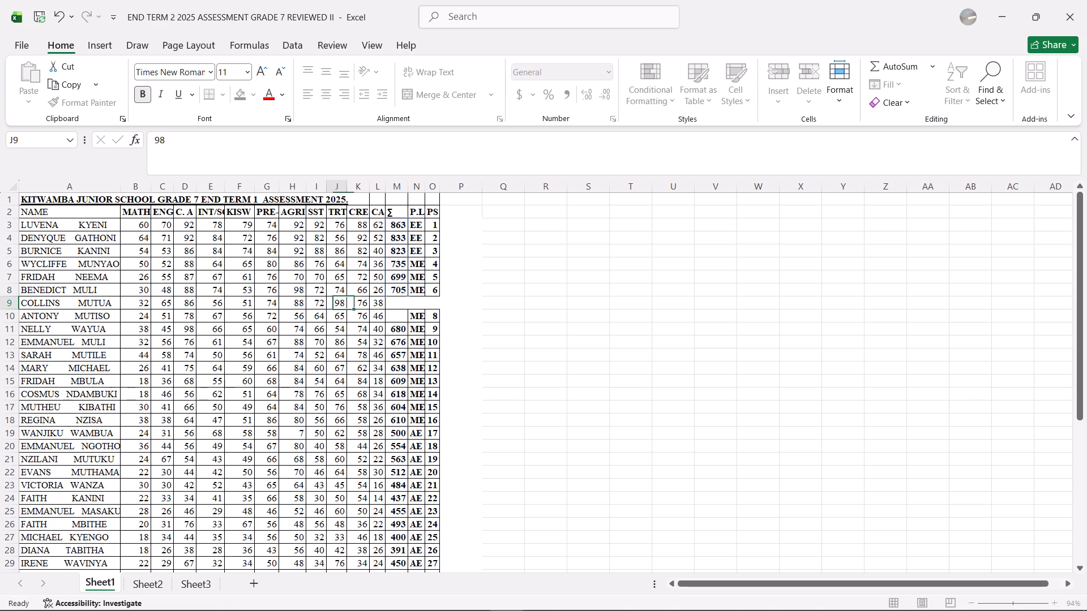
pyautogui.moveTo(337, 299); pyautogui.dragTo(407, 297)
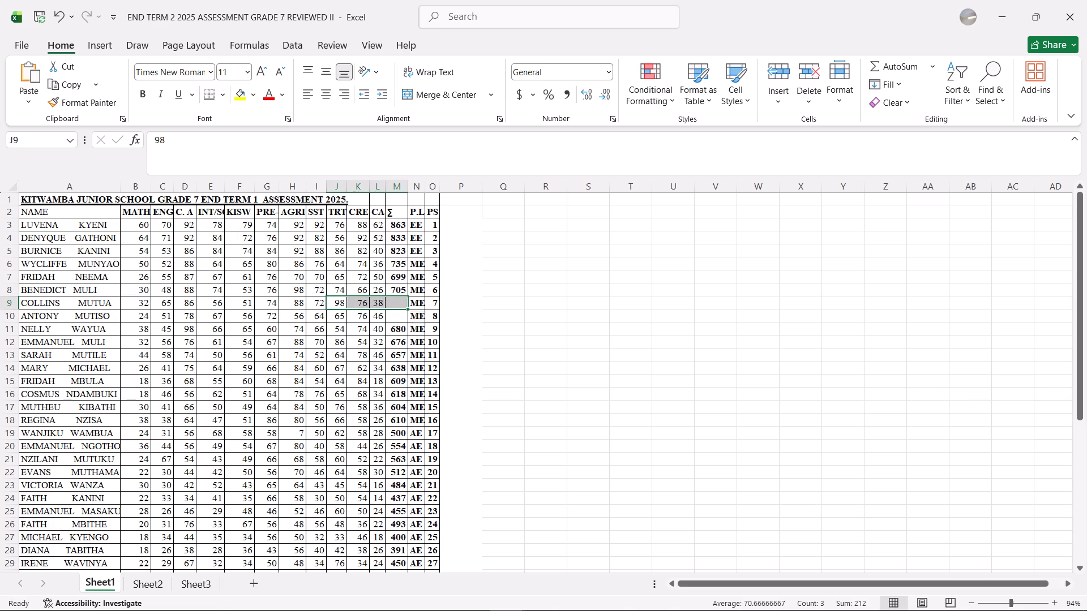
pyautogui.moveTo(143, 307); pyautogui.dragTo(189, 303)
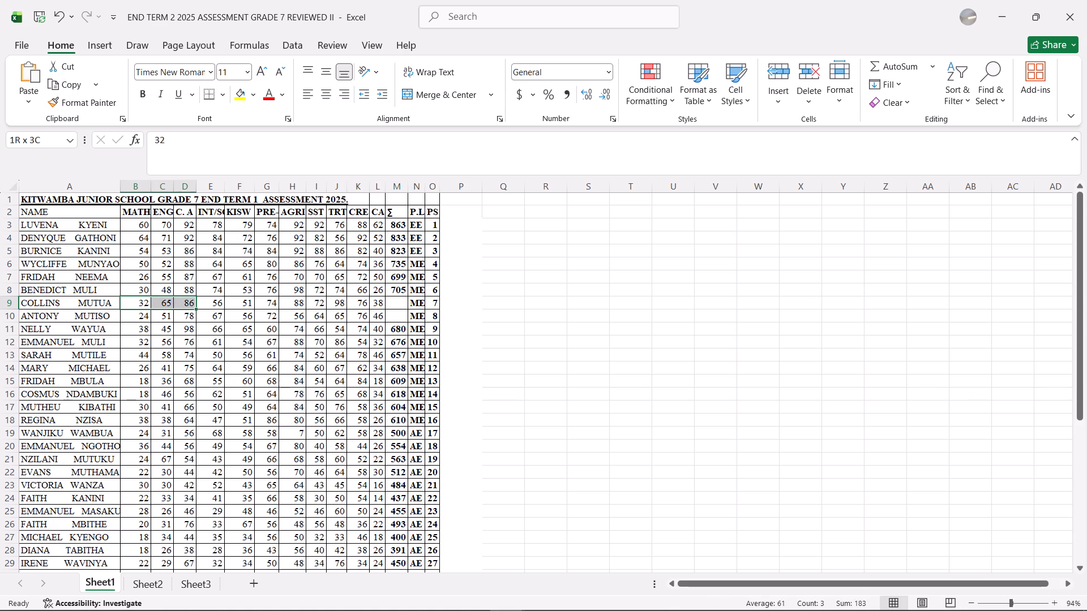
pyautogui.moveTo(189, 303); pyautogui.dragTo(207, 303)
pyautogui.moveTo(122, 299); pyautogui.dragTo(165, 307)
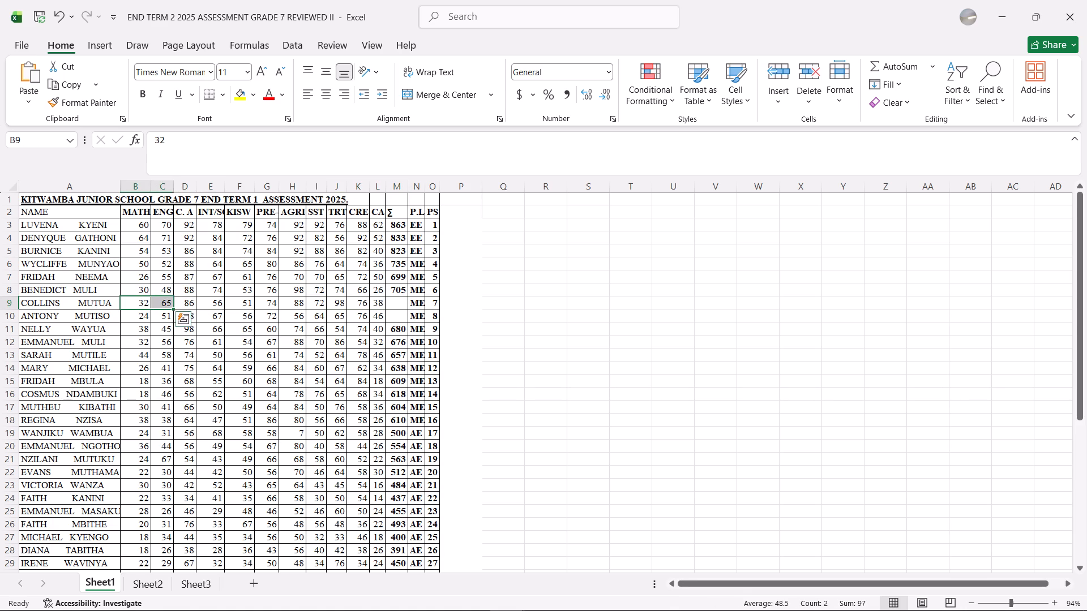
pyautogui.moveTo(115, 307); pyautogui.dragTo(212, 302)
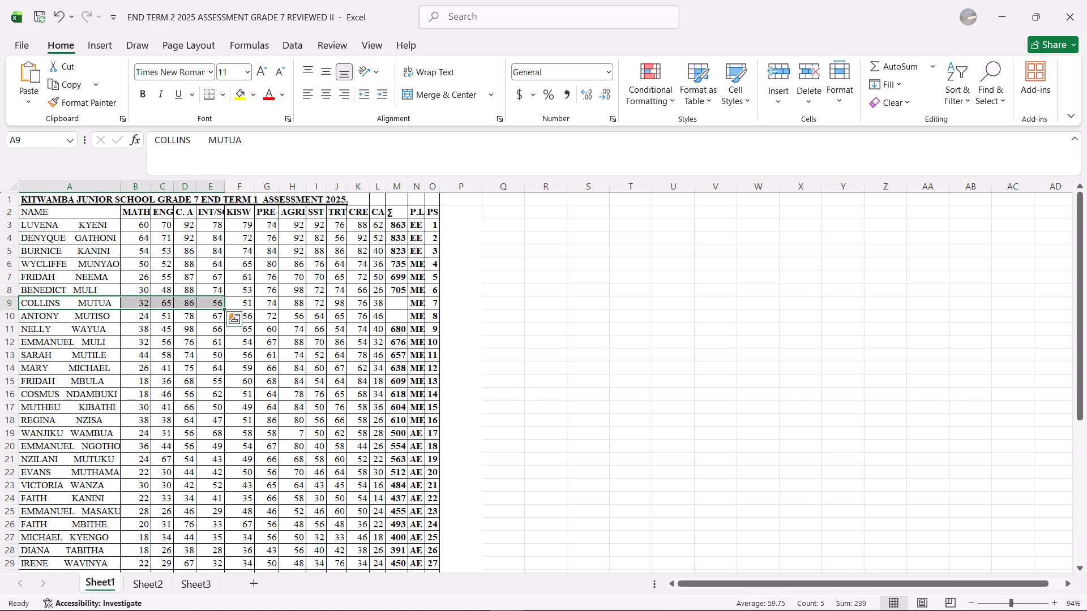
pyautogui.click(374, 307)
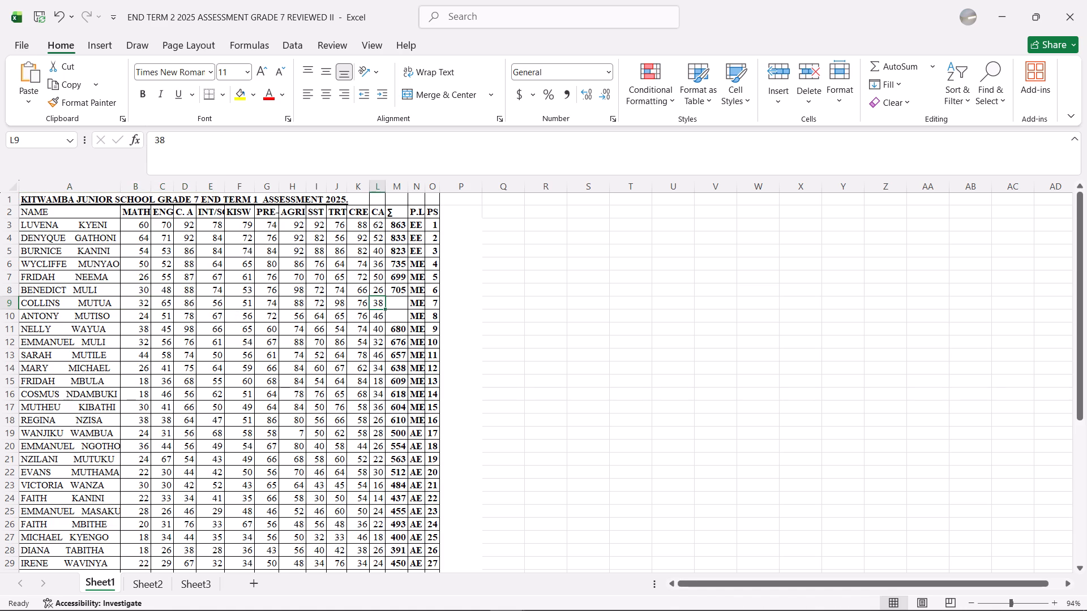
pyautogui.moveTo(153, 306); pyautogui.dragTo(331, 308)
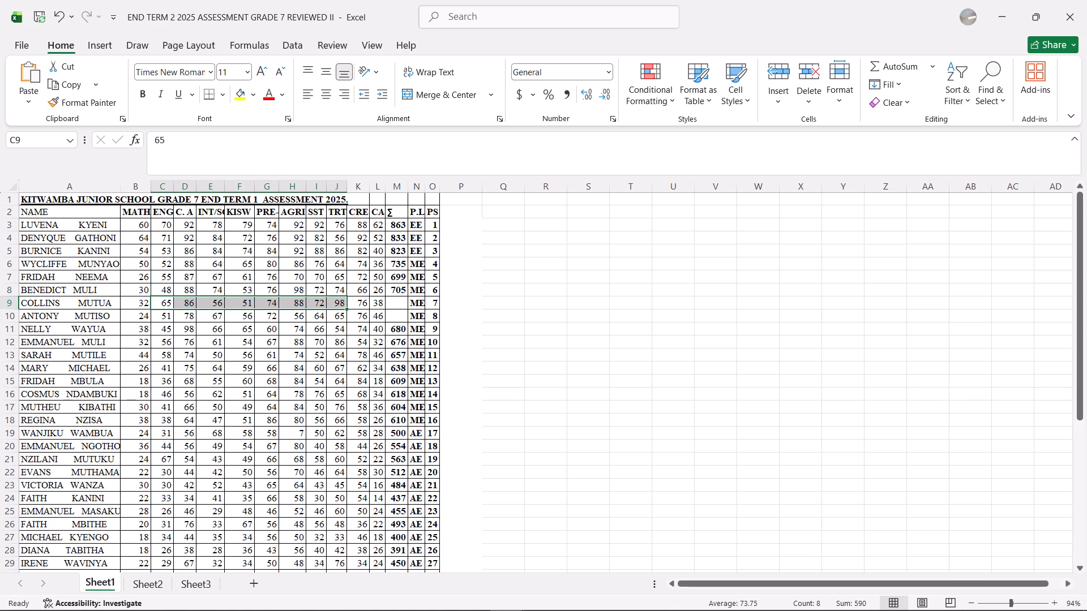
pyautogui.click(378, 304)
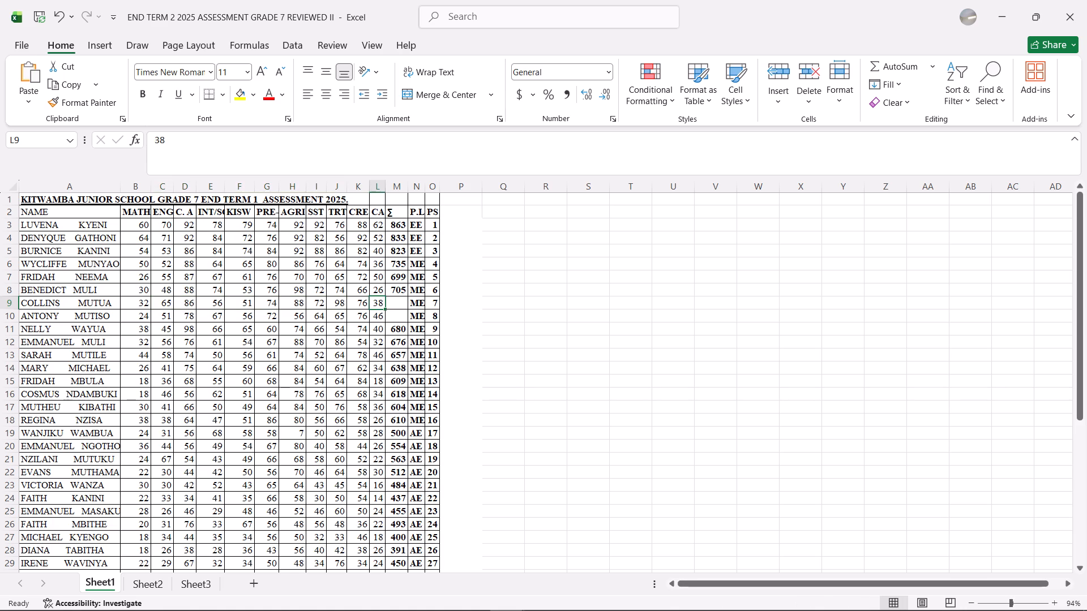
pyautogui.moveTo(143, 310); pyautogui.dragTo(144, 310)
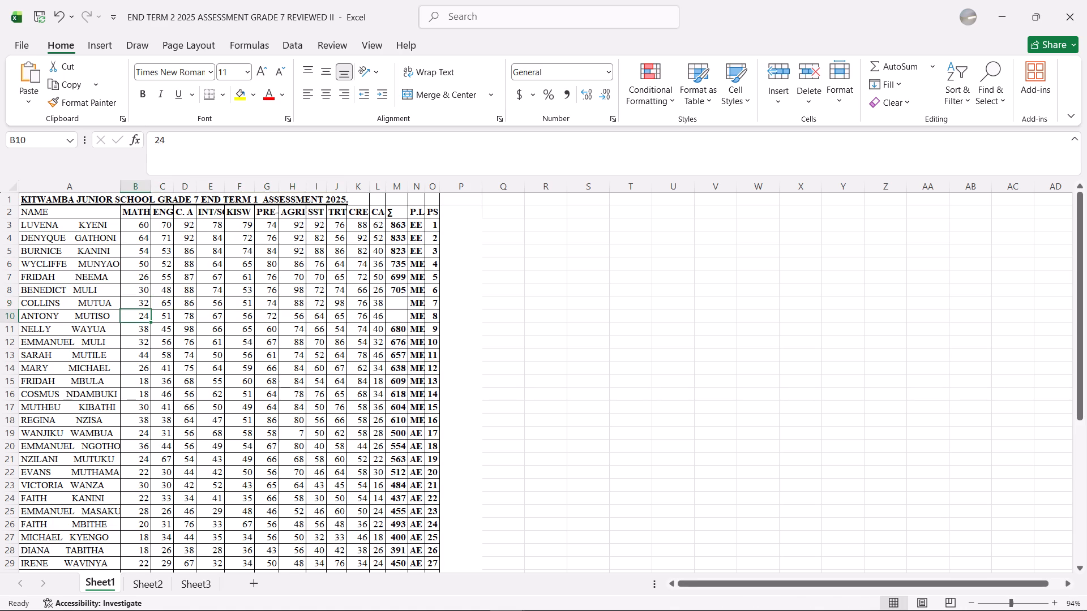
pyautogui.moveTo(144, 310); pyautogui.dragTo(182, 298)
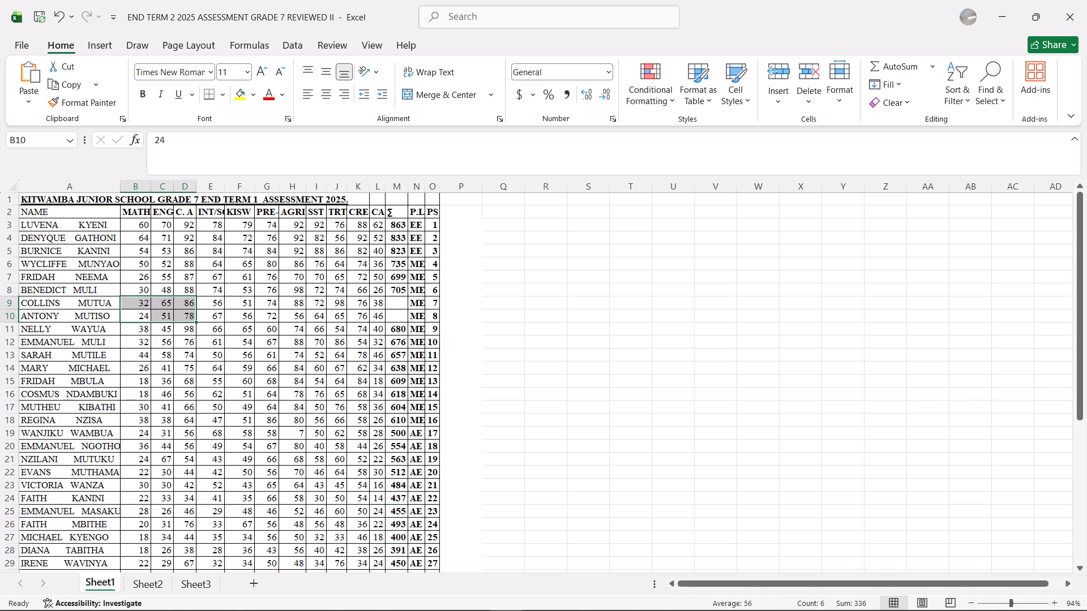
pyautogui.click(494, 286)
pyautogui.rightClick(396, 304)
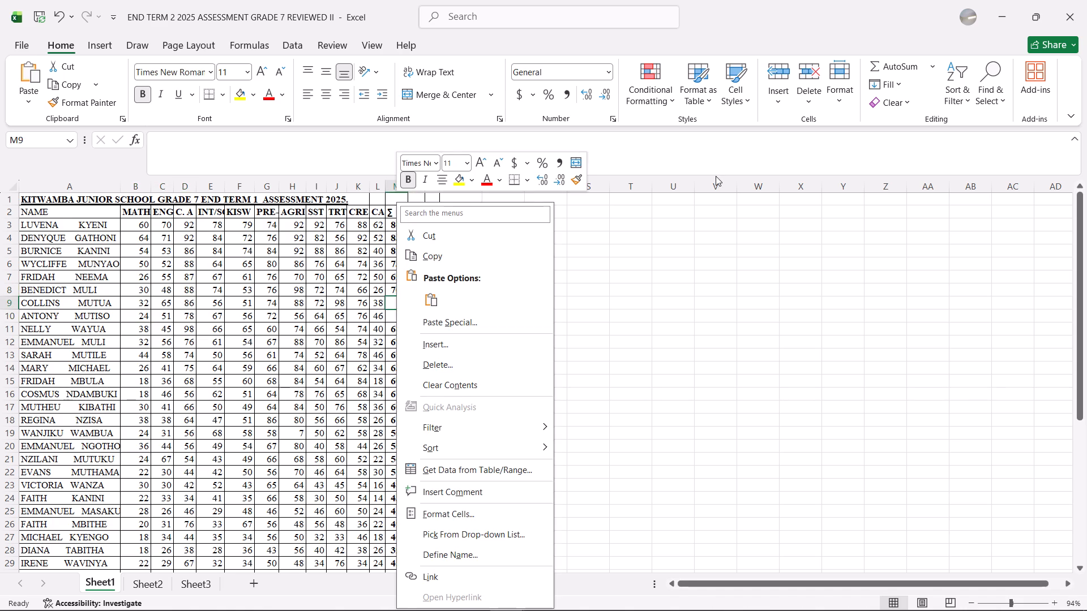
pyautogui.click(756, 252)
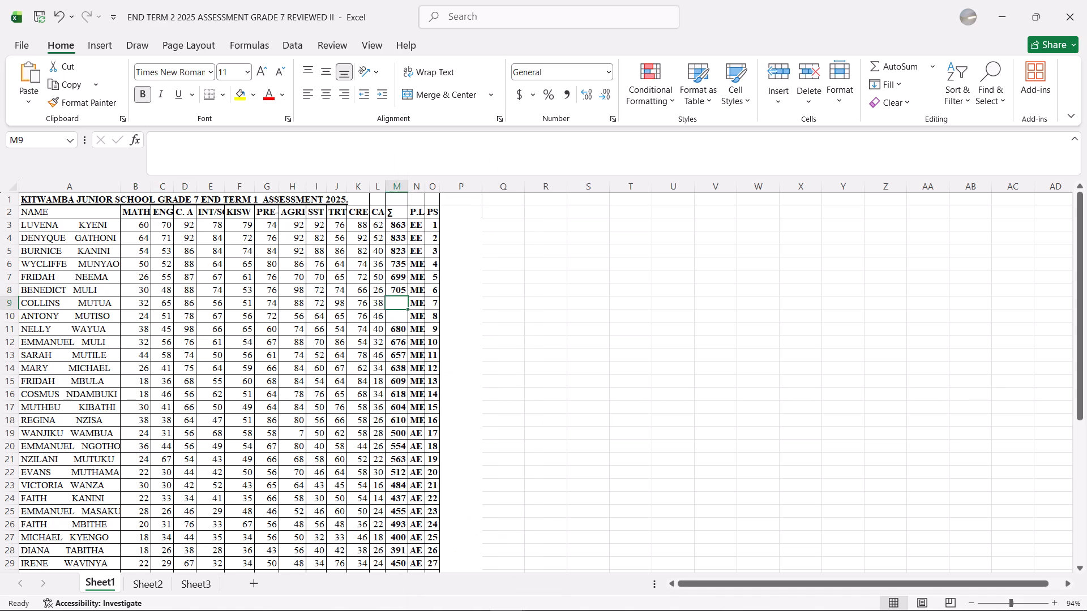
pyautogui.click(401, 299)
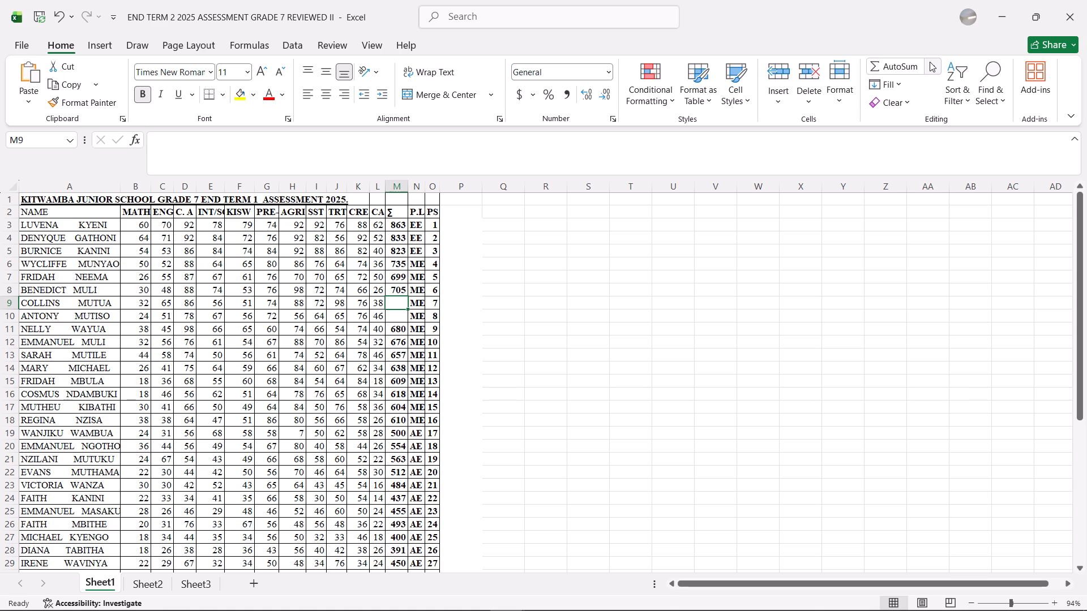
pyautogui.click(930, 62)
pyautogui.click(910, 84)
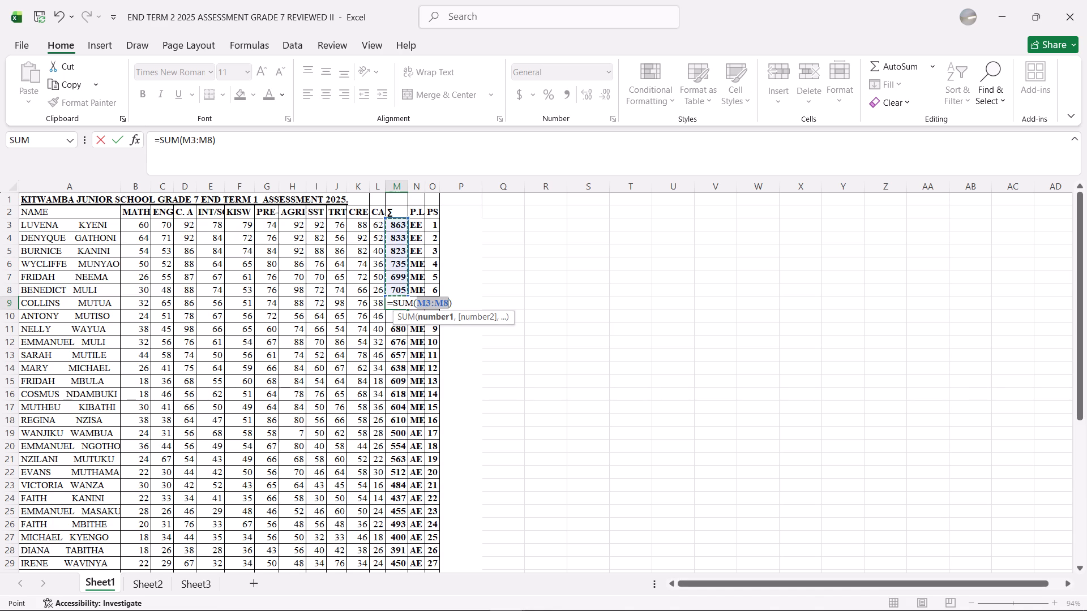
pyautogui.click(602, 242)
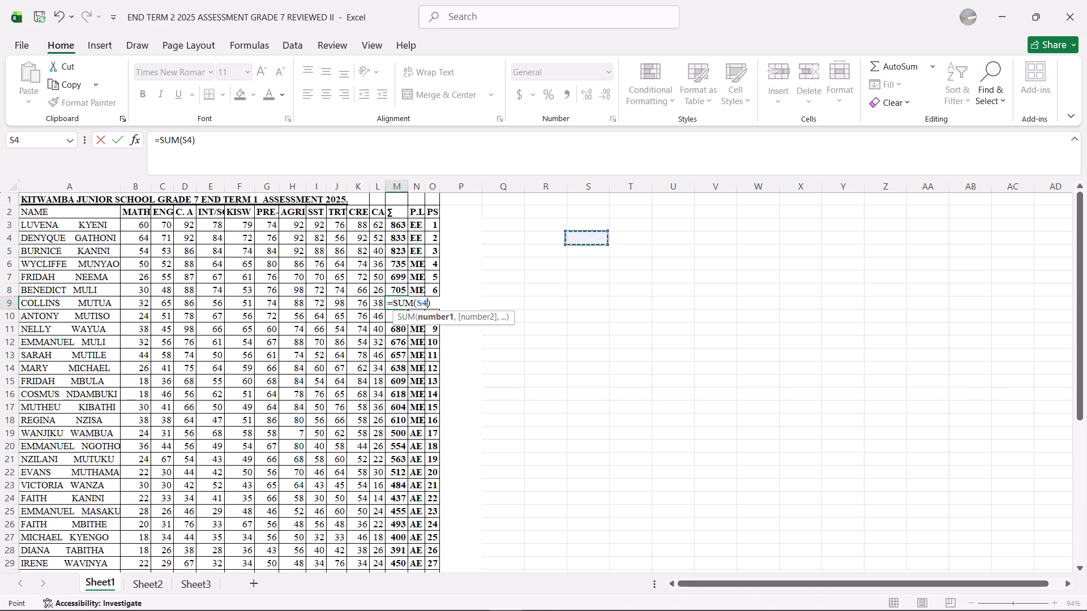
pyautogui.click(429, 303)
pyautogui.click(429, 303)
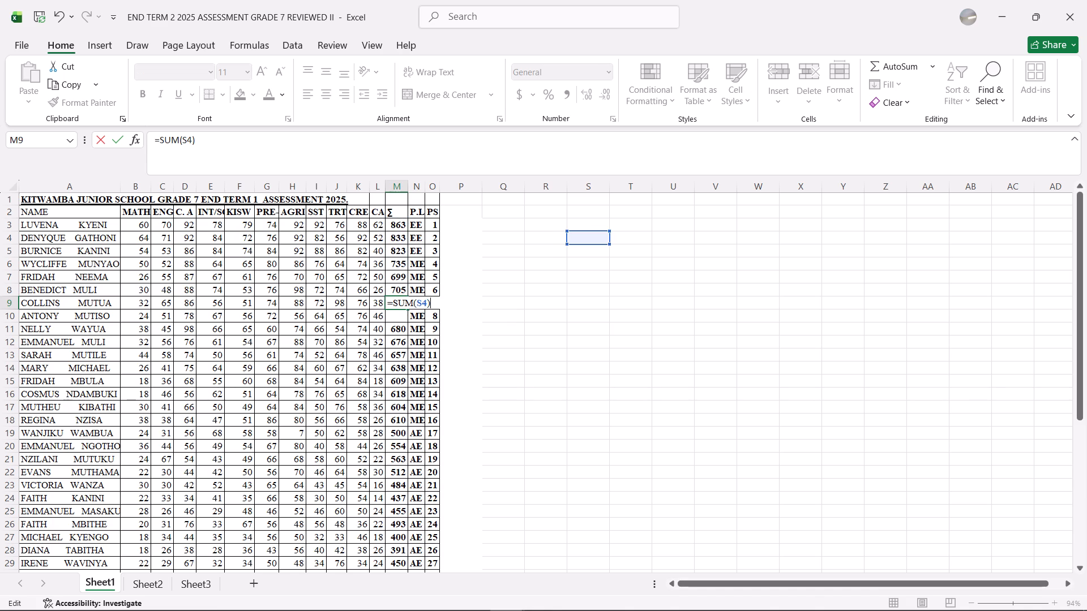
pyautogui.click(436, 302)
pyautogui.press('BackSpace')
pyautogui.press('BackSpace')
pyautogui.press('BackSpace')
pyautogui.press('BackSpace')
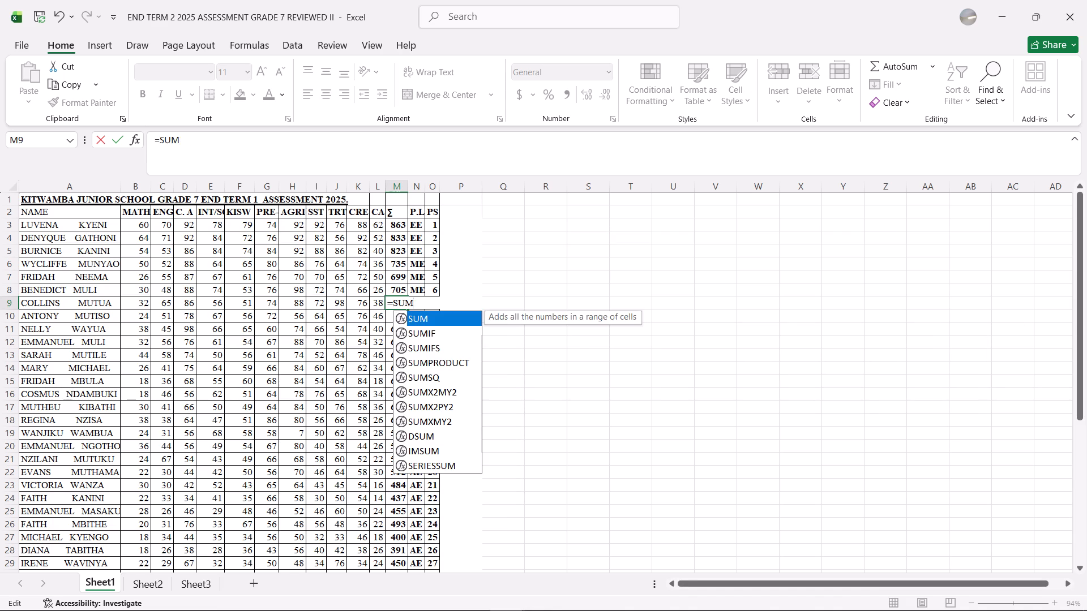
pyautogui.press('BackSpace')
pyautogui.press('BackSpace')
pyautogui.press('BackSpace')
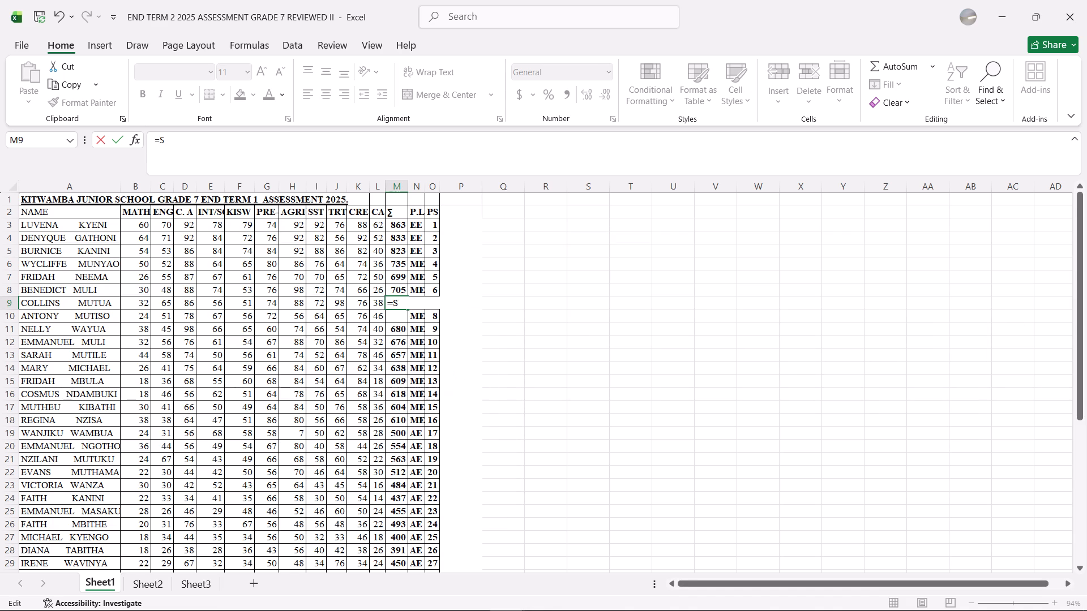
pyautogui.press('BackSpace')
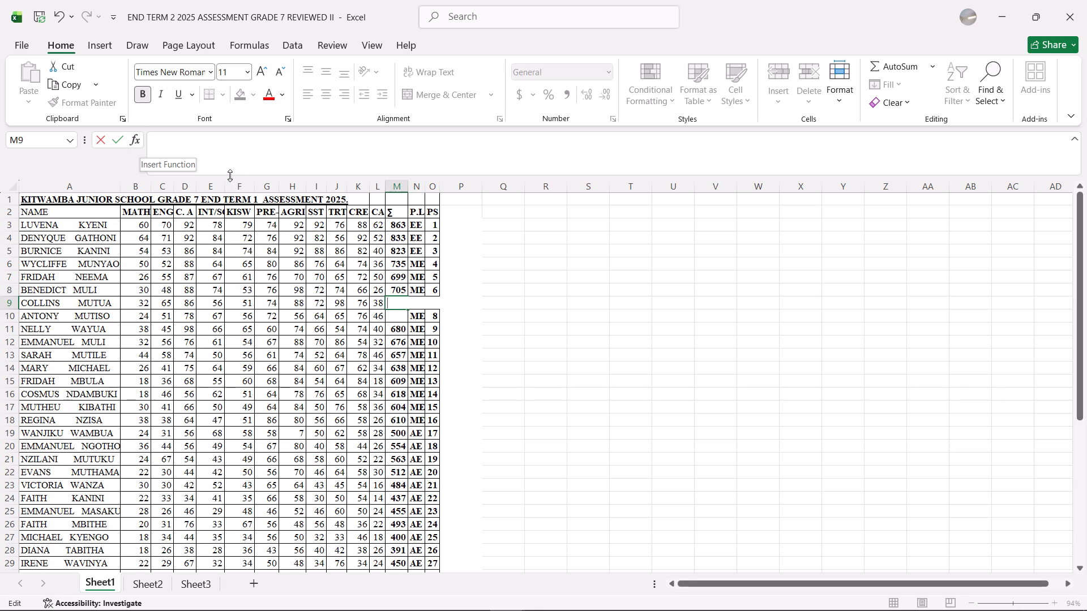
# Insert an AutoSum formula in cell M9 that sums M3:M8.
pyautogui.click(933, 67)
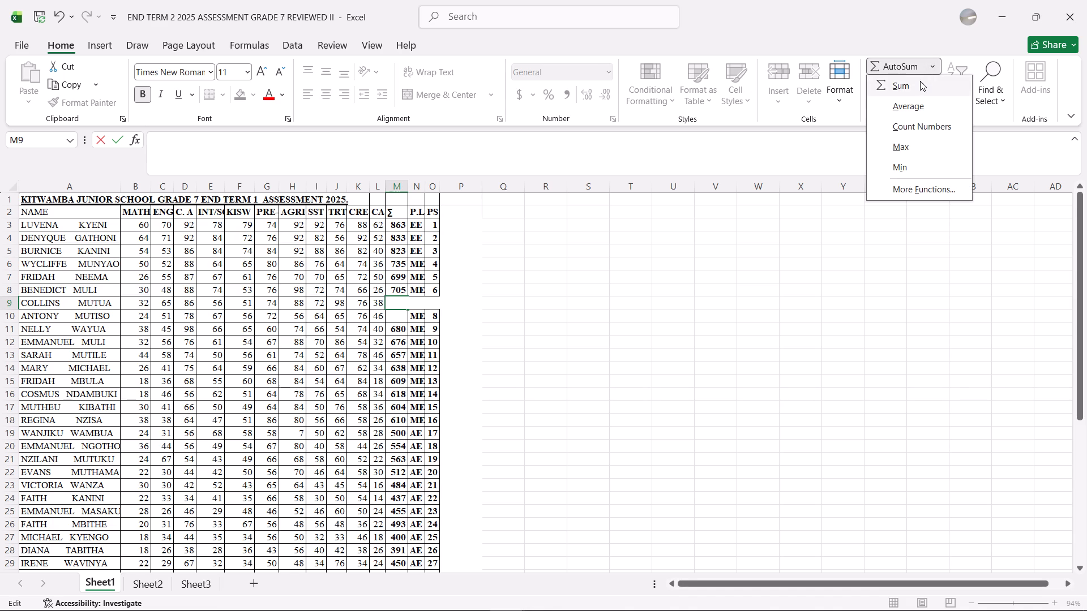
pyautogui.click(920, 81)
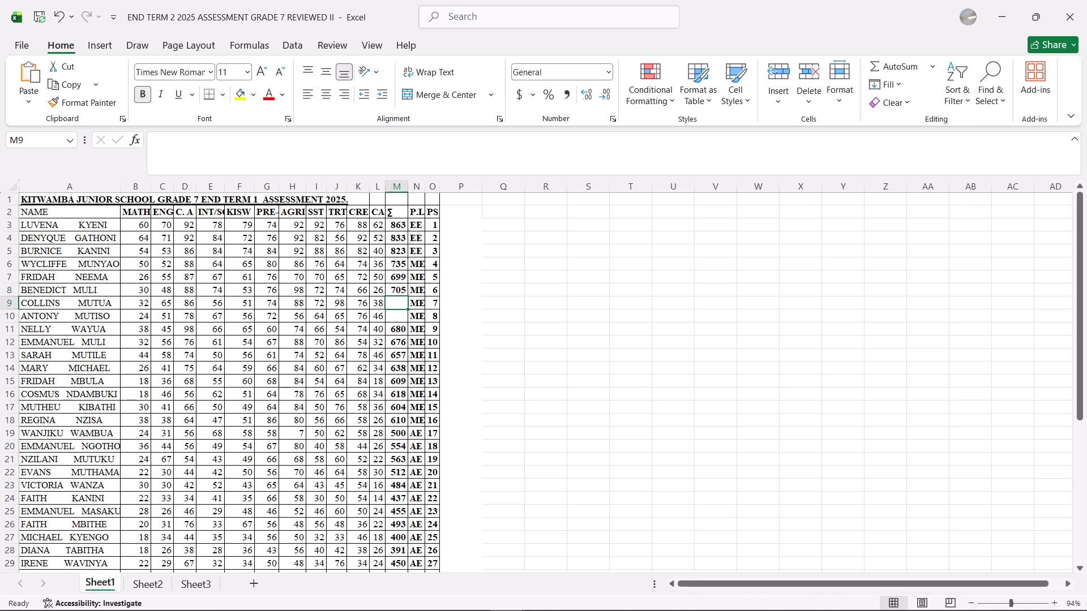
pyautogui.click(397, 306)
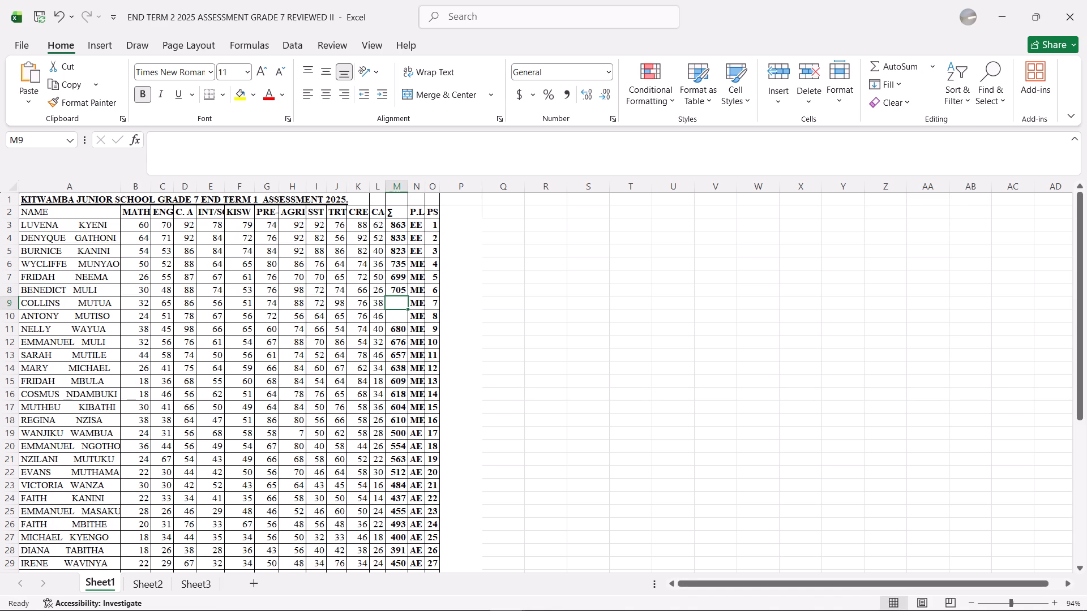
pyautogui.click(401, 303)
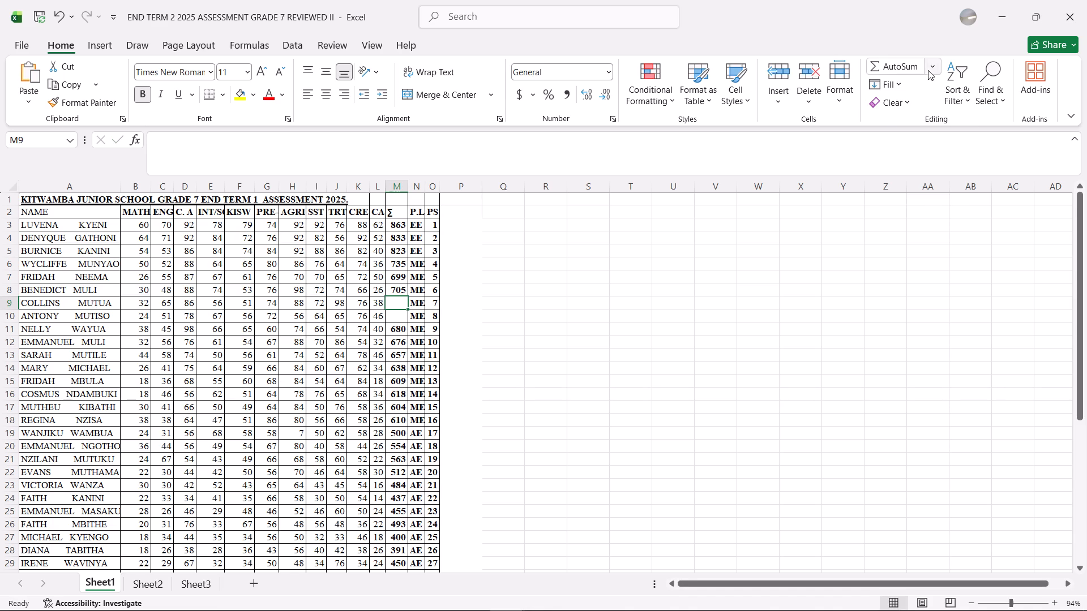
pyautogui.click(929, 67)
pyautogui.click(901, 78)
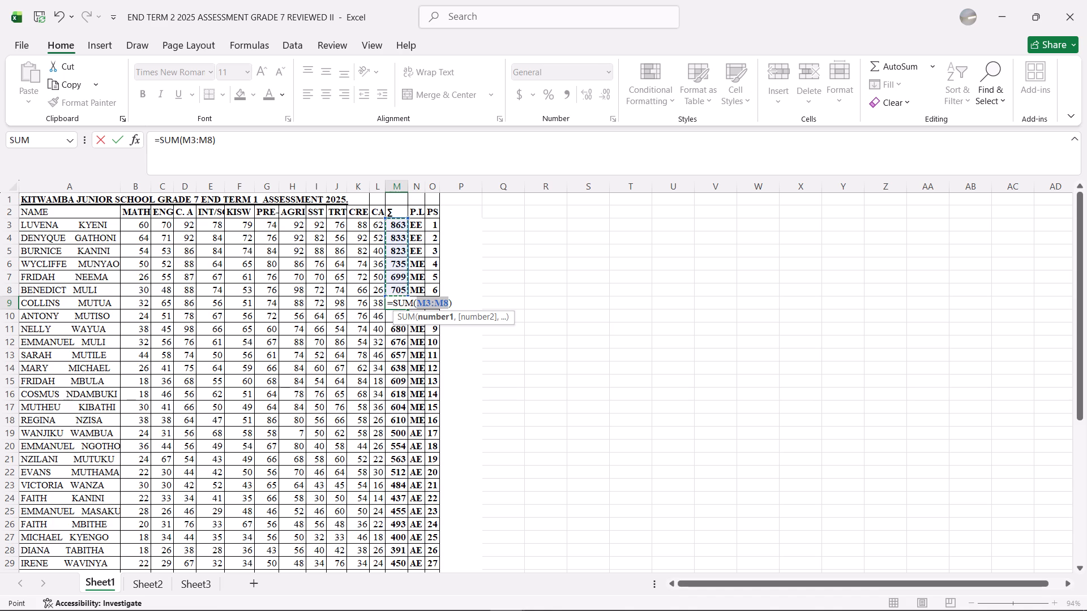
# Change the start reference of the sum range in cell M9's formula to B9.
pyautogui.click(427, 308)
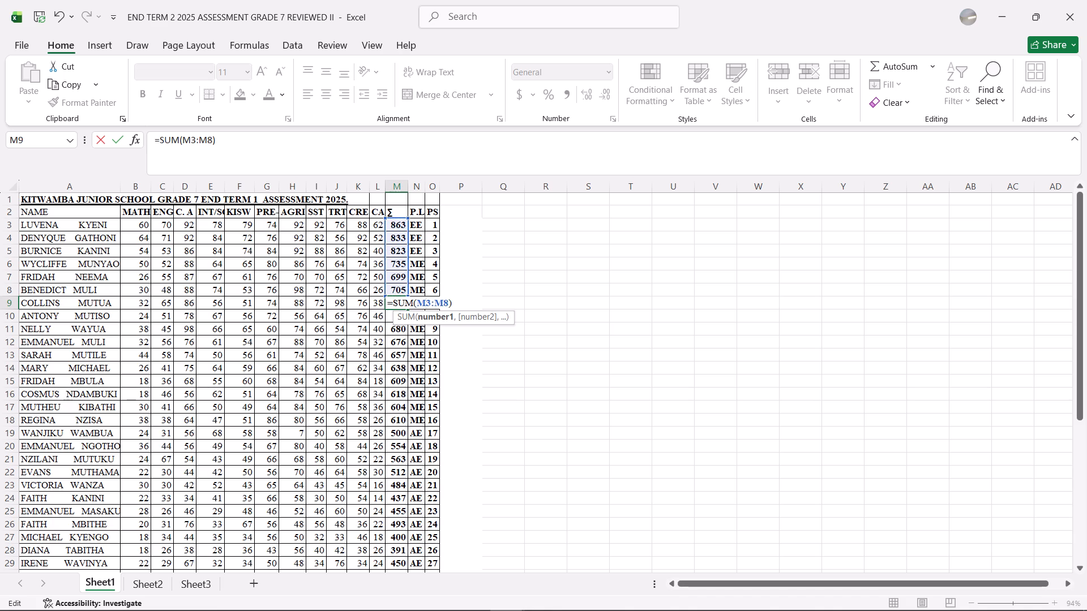
pyautogui.click(426, 305)
pyautogui.press('BackSpace')
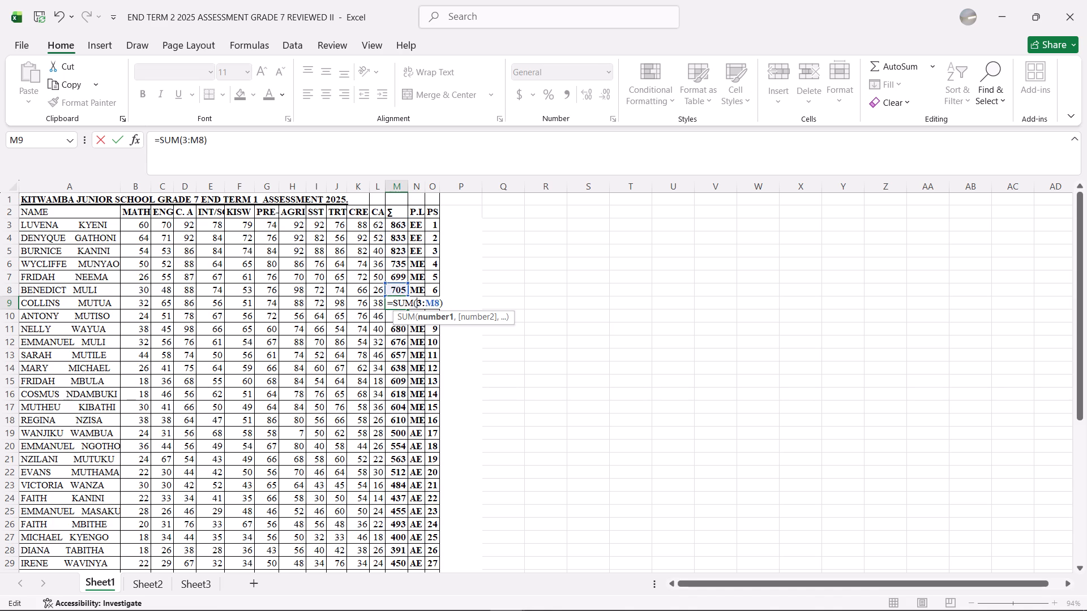
pyautogui.press('b')
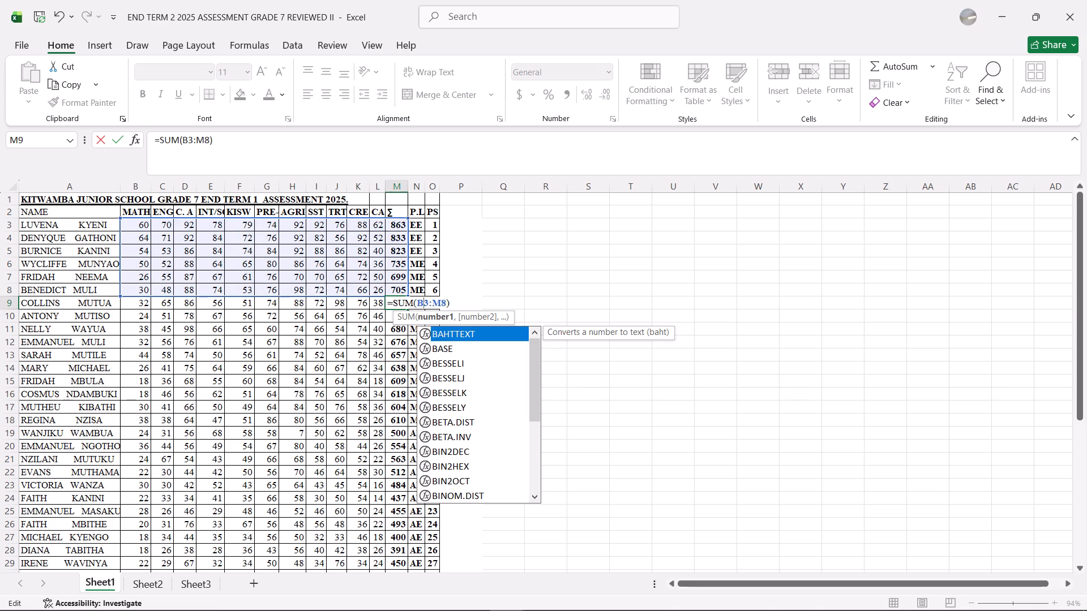
pyautogui.click(427, 300)
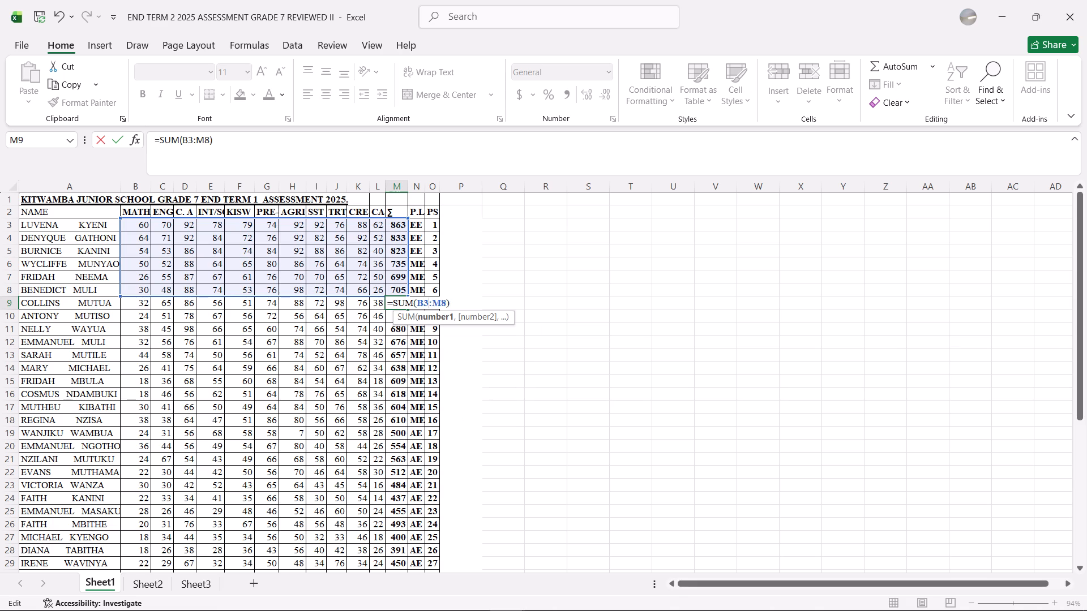
pyautogui.press('BackSpace')
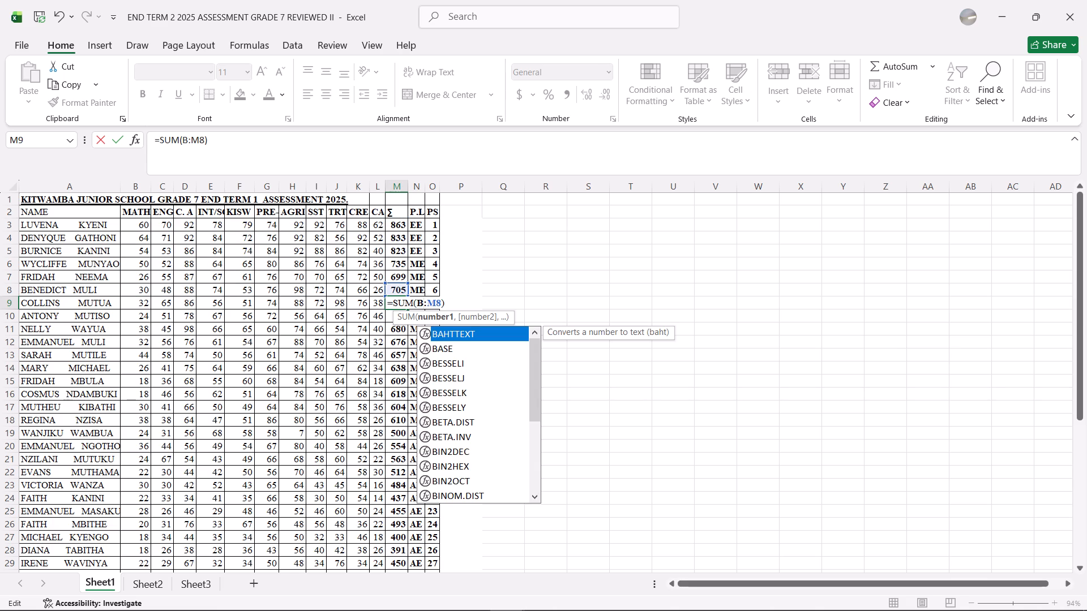
pyautogui.press('9')
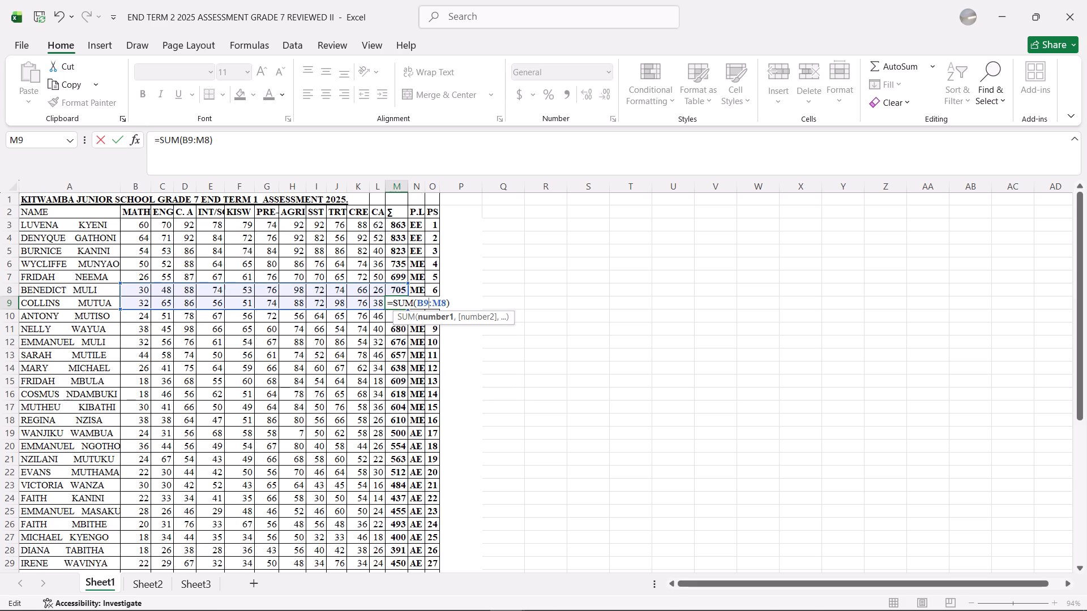
# Change the end reference of the sum range in cell M9's formula to L9 and commit the formula.
pyautogui.click(440, 302)
pyautogui.press('\\')
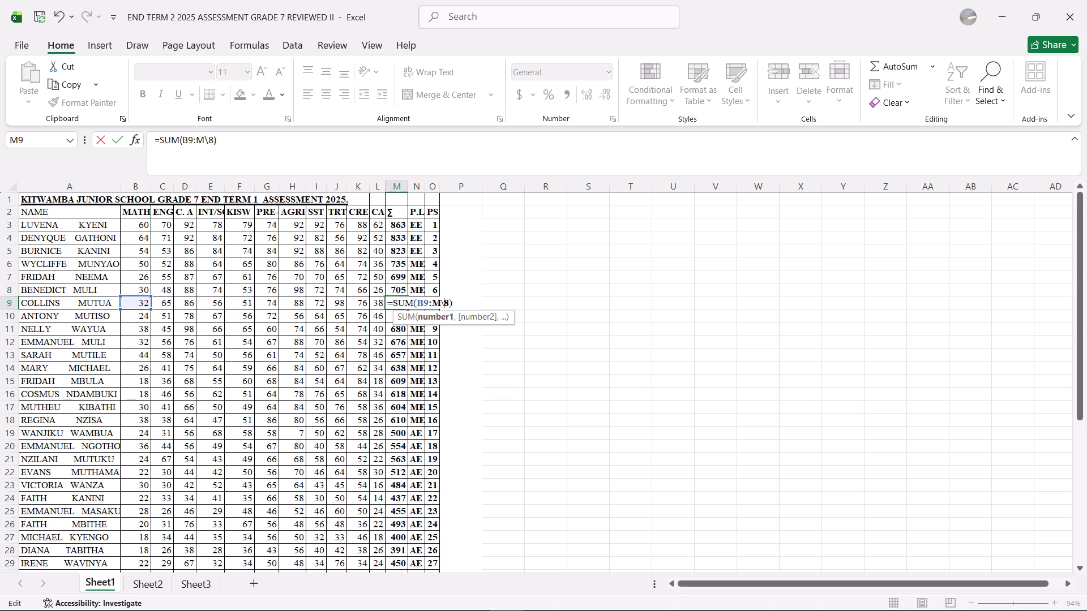
pyautogui.press('BackSpace')
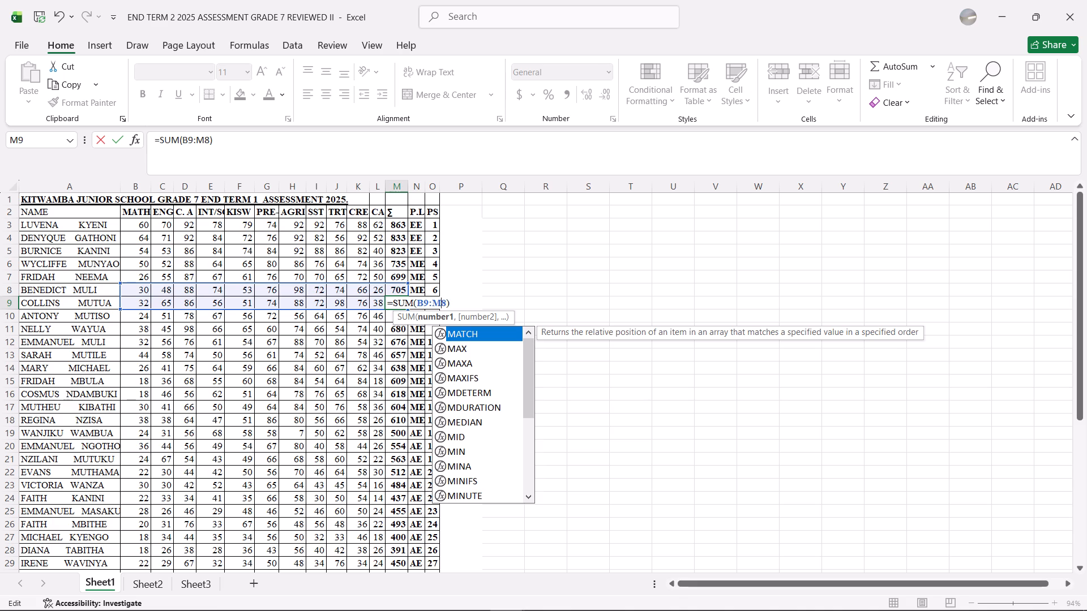
pyautogui.press('BackSpace')
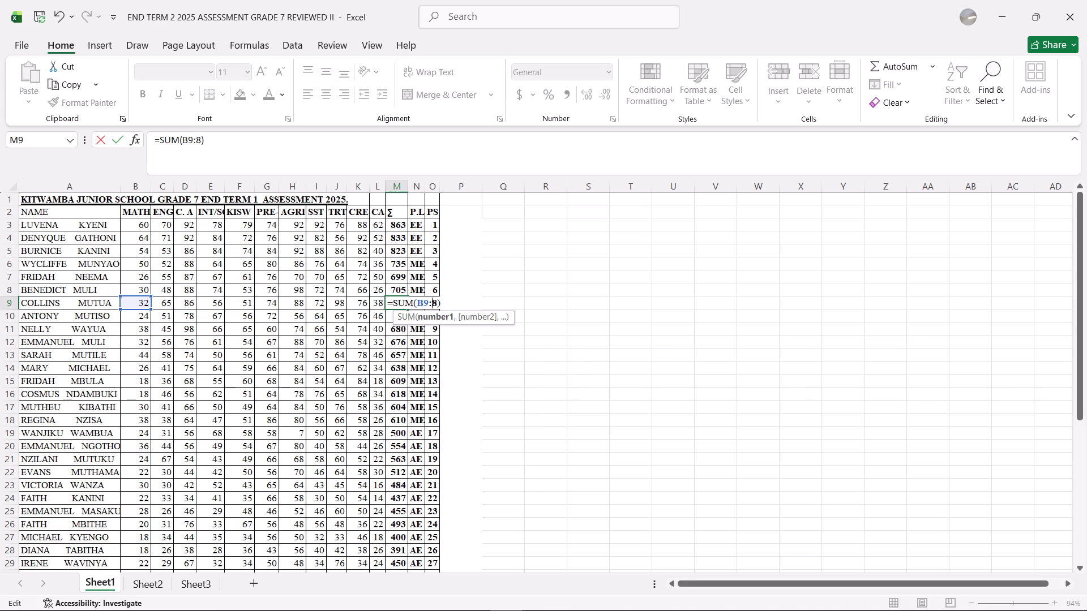
pyautogui.press('l')
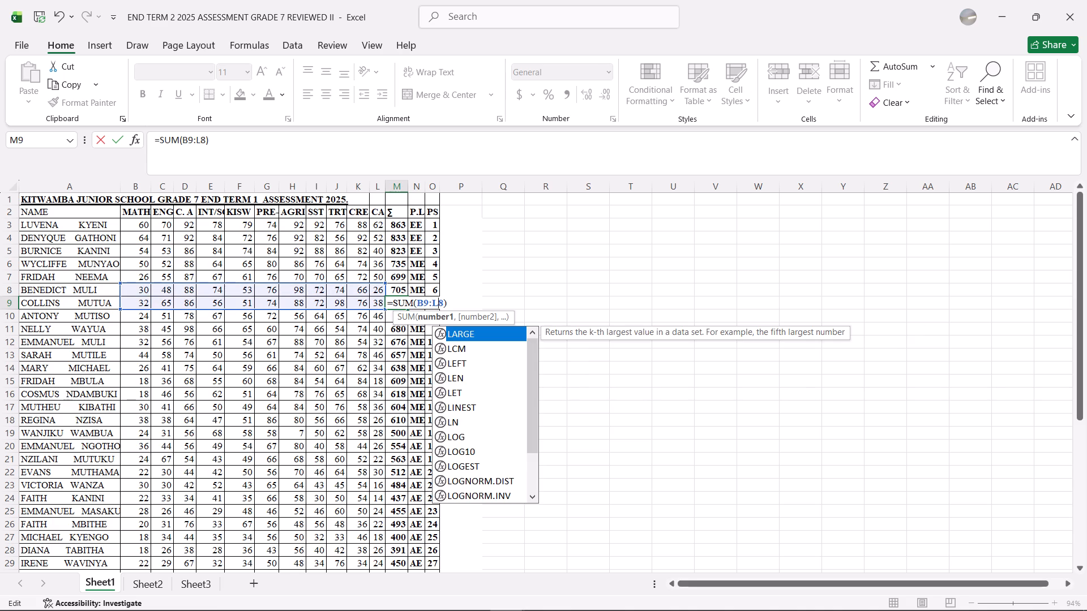
pyautogui.doubleClick(445, 302)
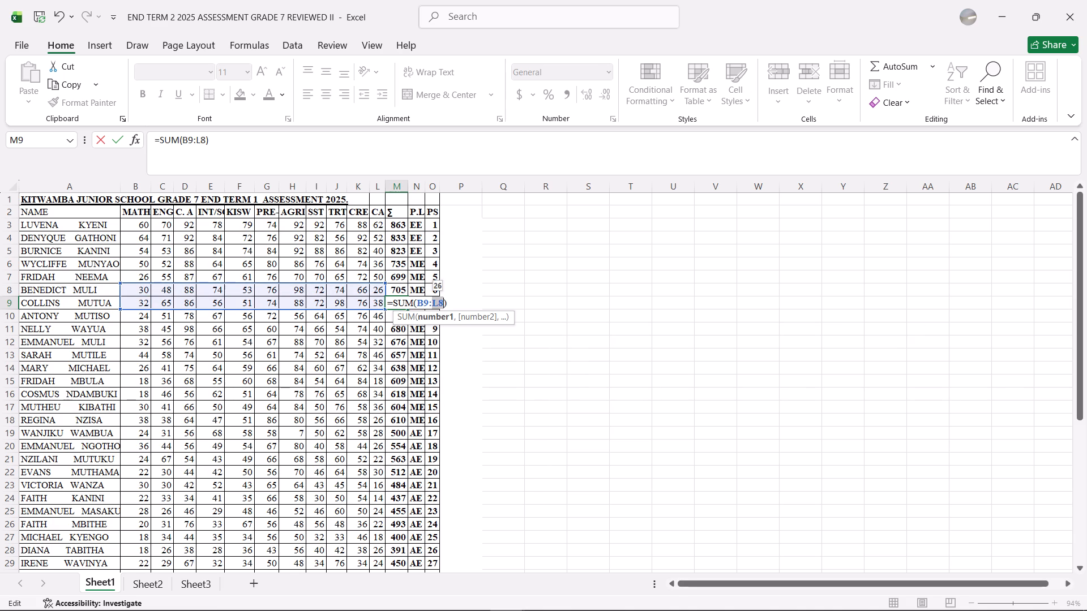
pyautogui.click(464, 294)
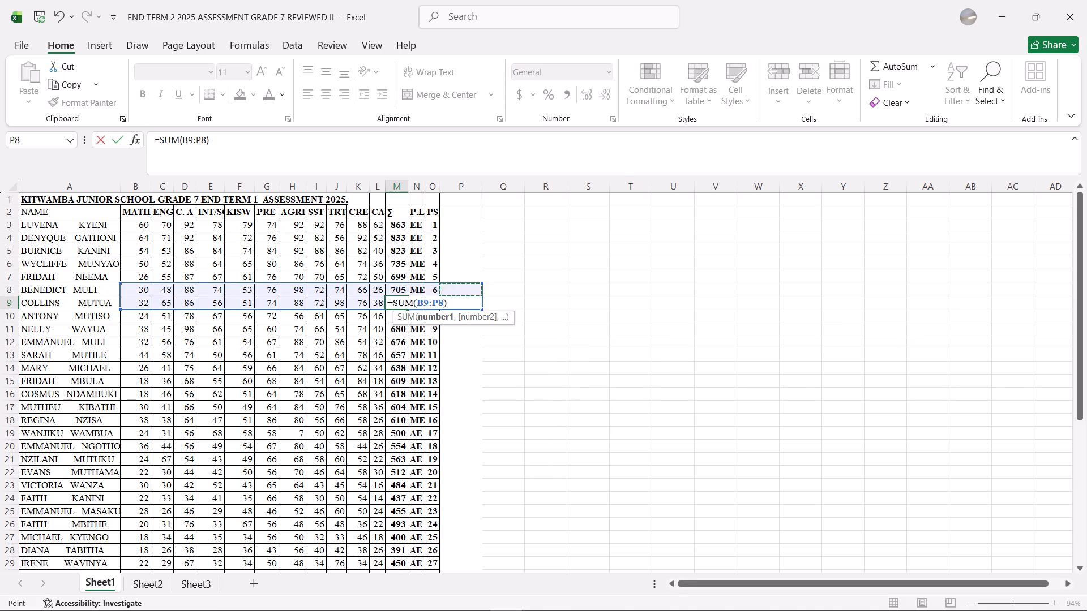
pyautogui.click(444, 304)
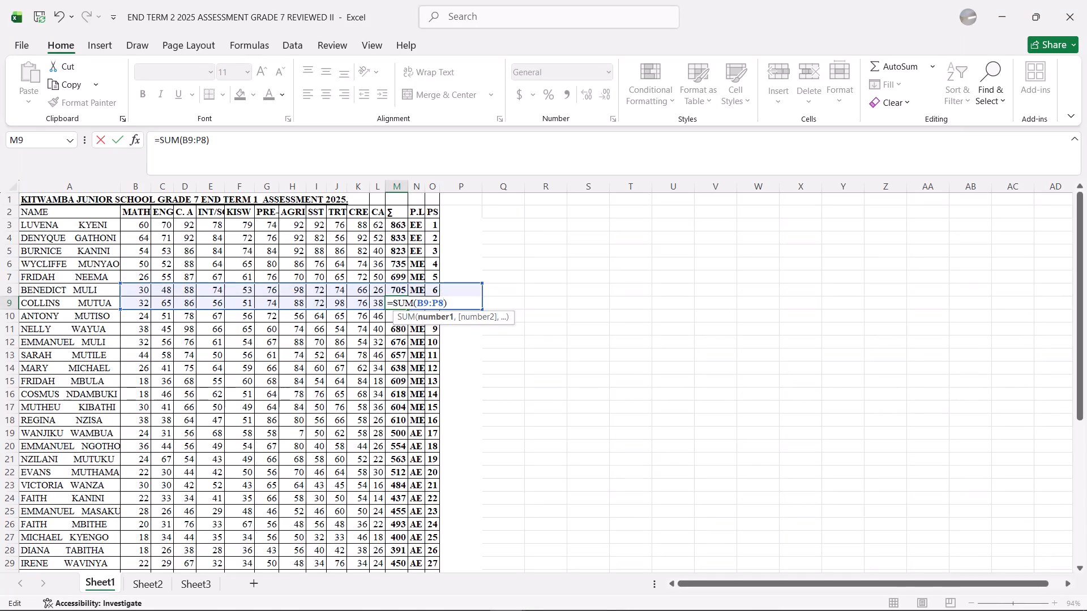
pyautogui.click(437, 304)
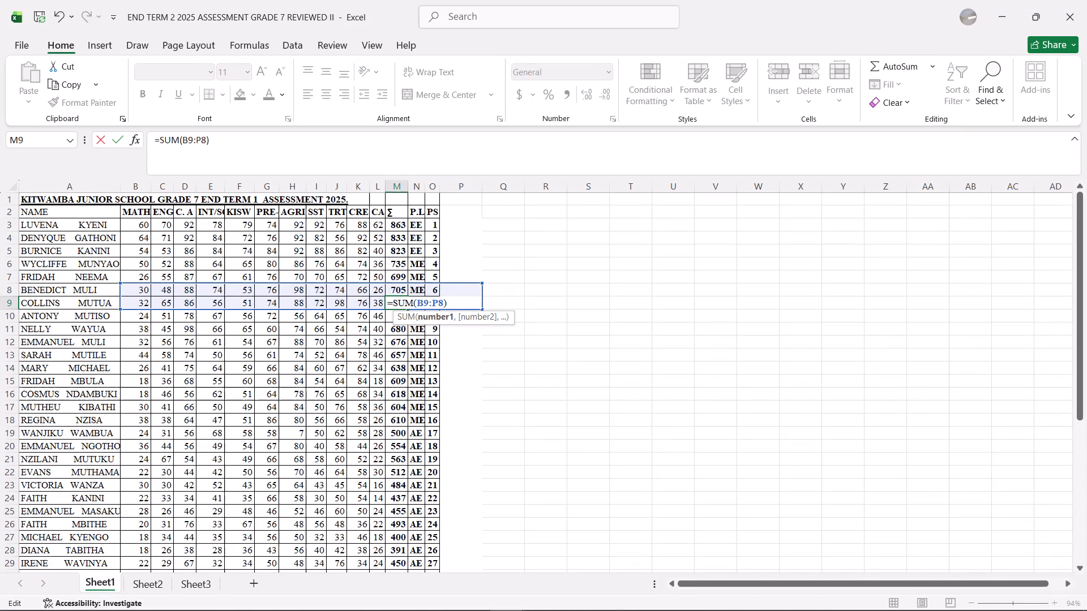
pyautogui.press('BackSpace')
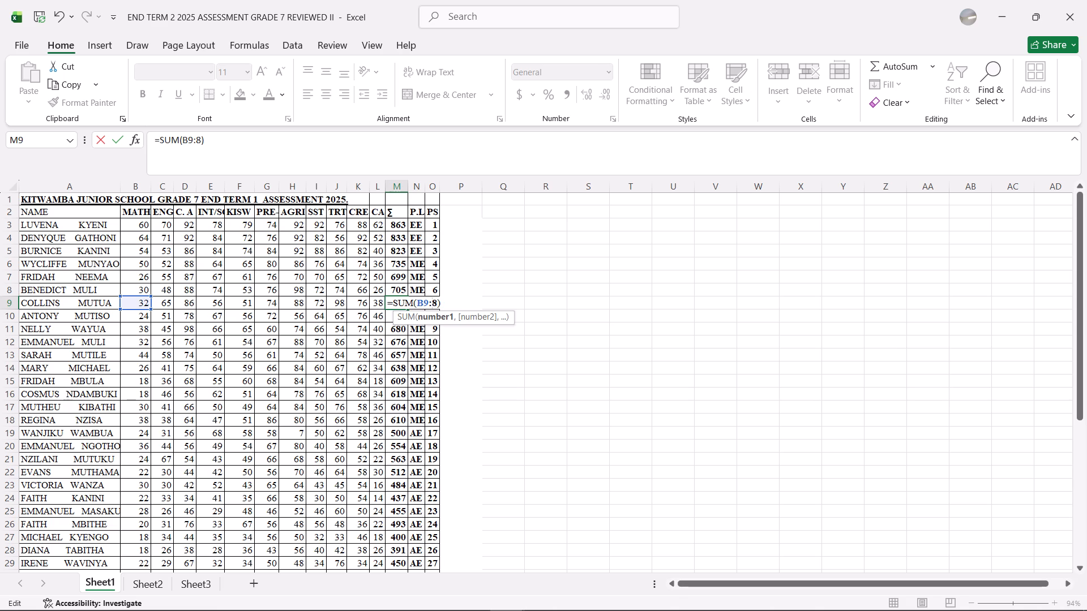
pyautogui.press('l')
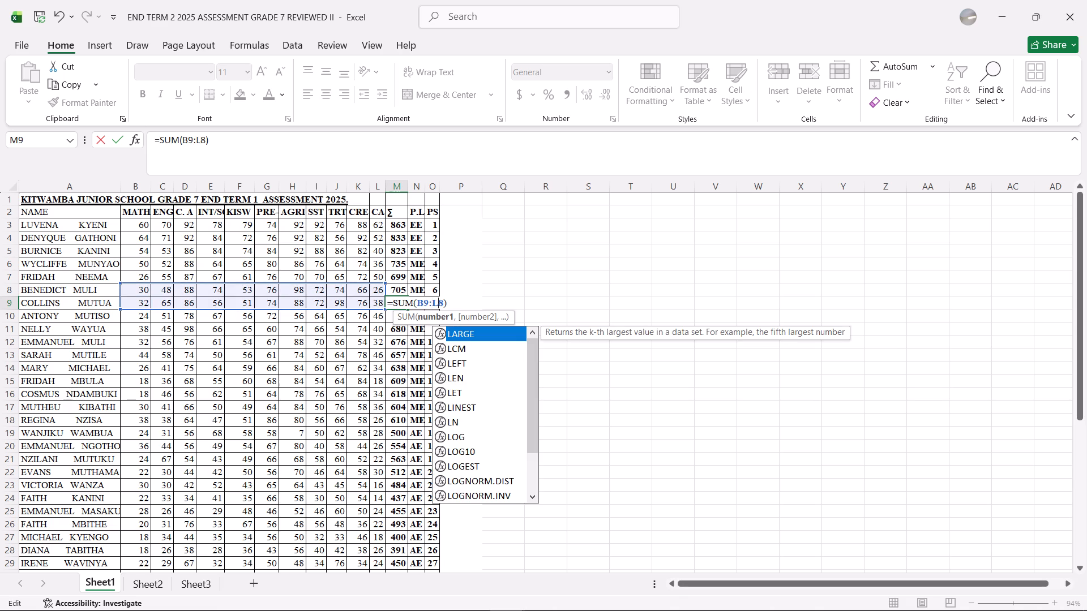
pyautogui.click(444, 303)
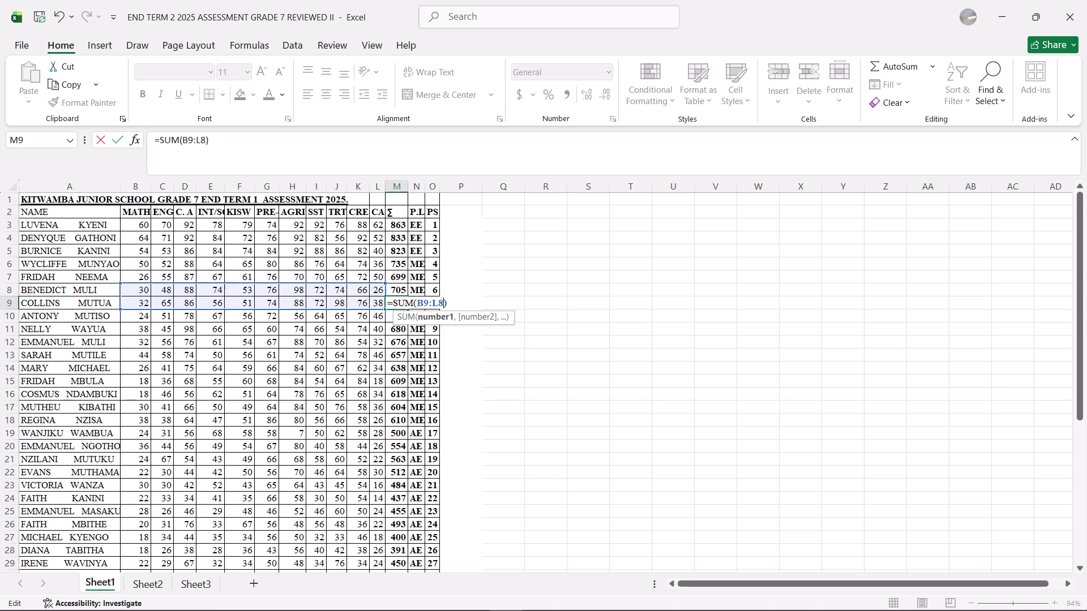
pyautogui.press('BackSpace')
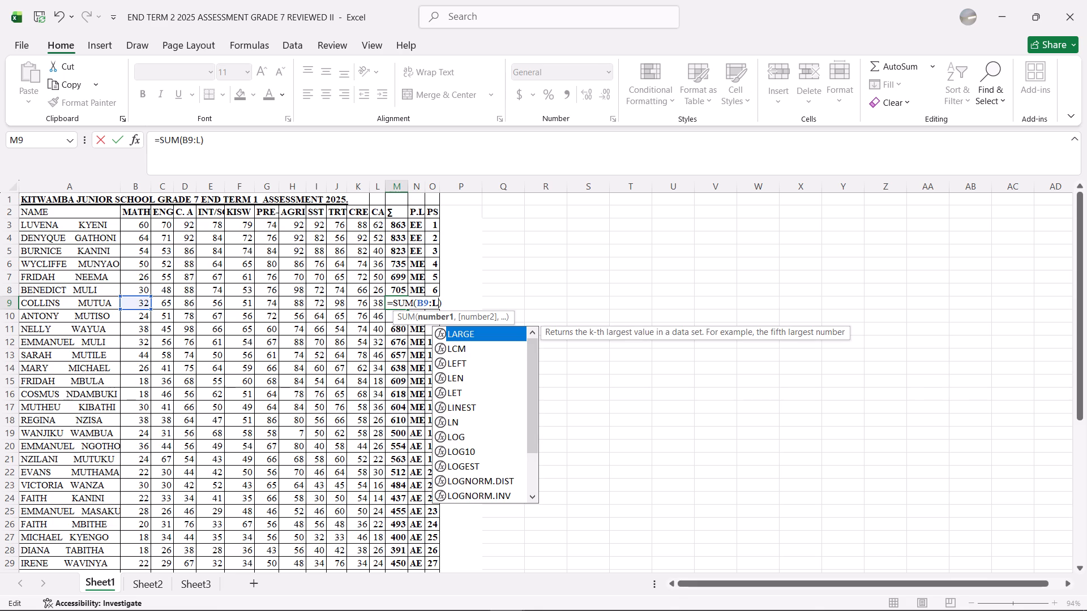
pyautogui.press('9')
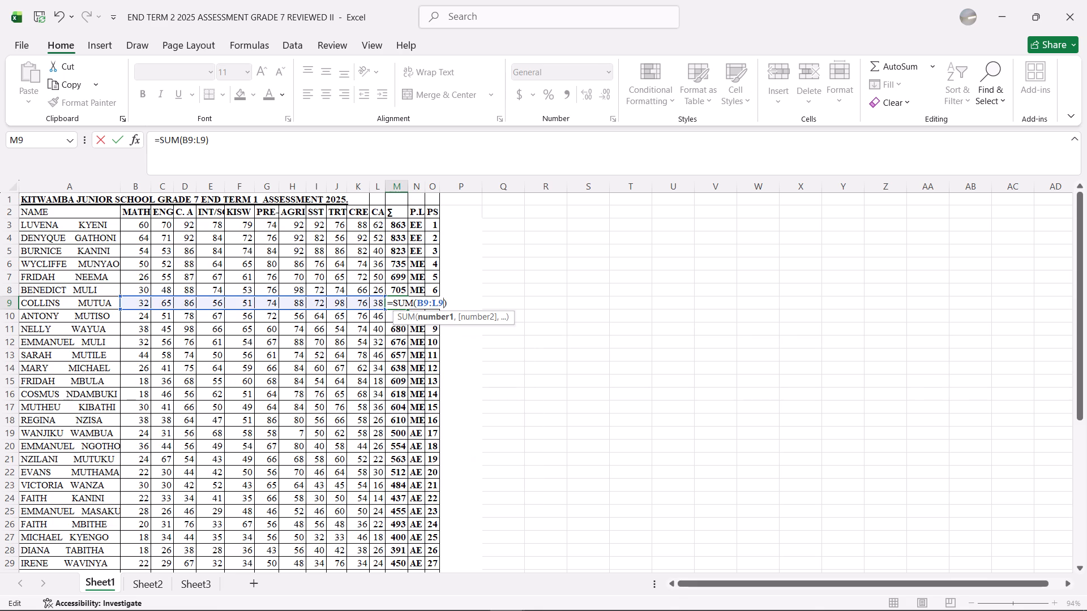
pyautogui.press('Return')
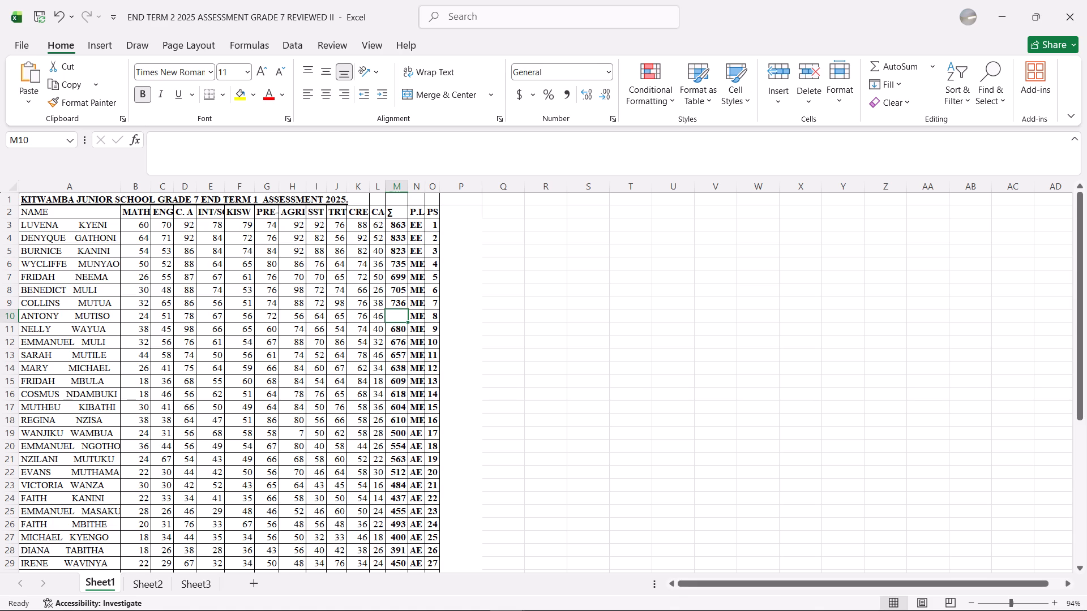
# Insert an AutoSum formula in the empty total cell M10 that sums M3:M9.
pyautogui.click(401, 317)
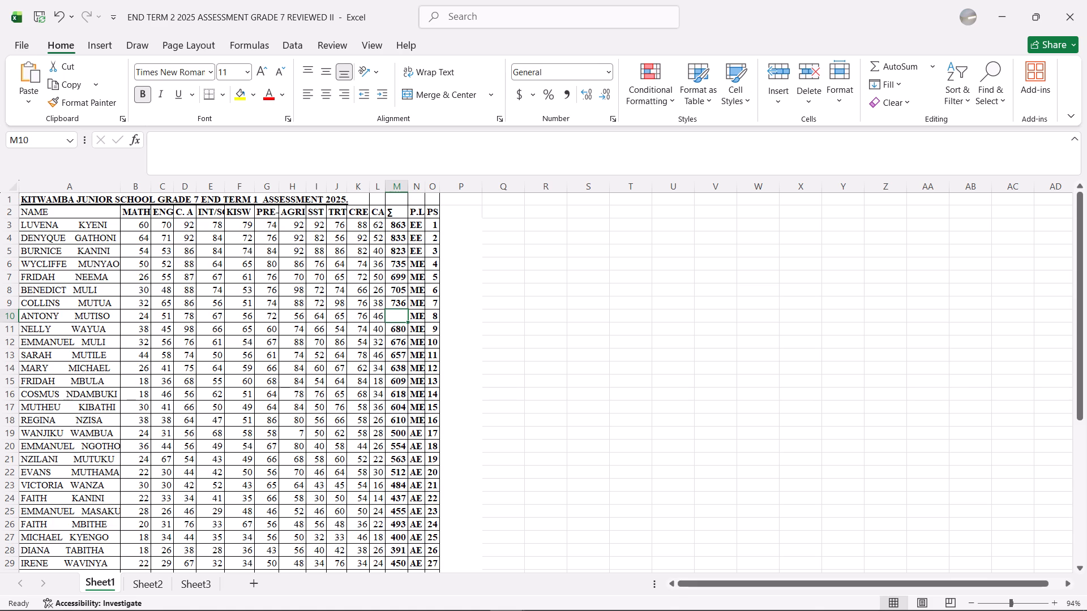
pyautogui.click(395, 317)
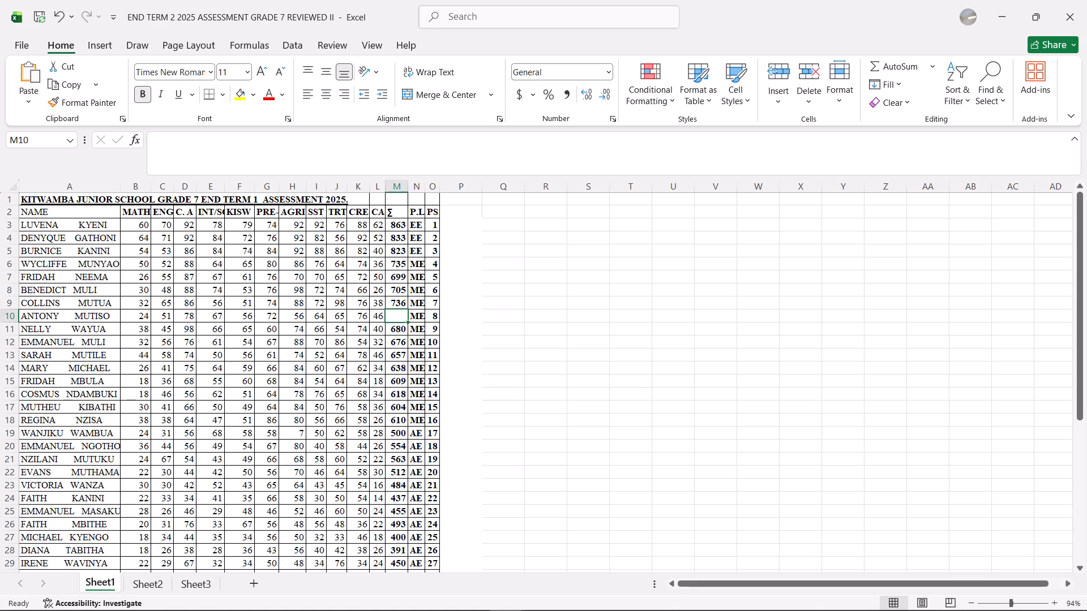
pyautogui.click(395, 317)
pyautogui.click(401, 320)
pyautogui.click(395, 312)
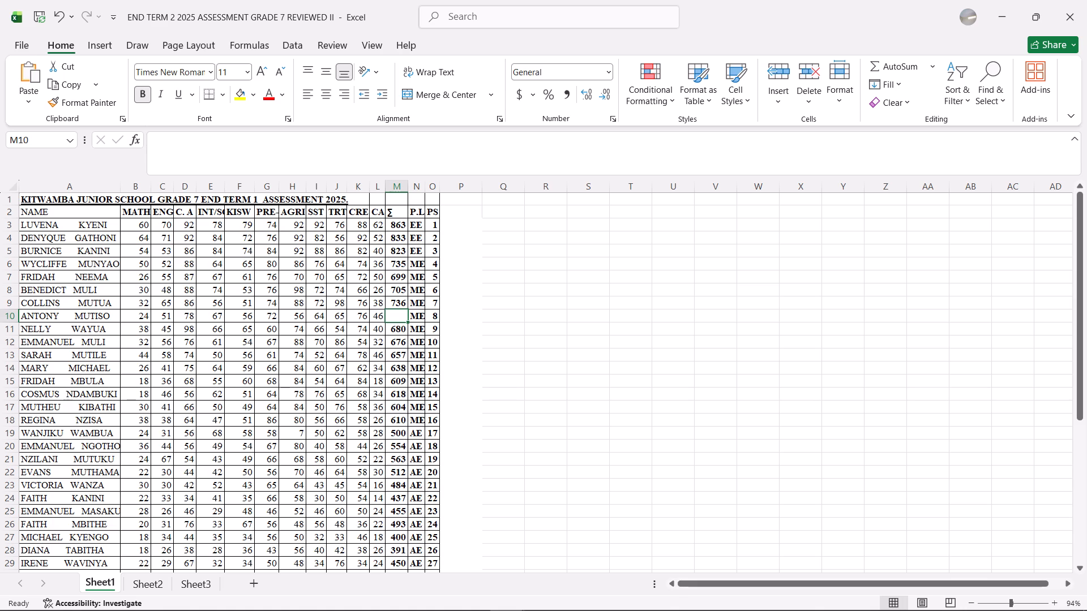
pyautogui.click(396, 314)
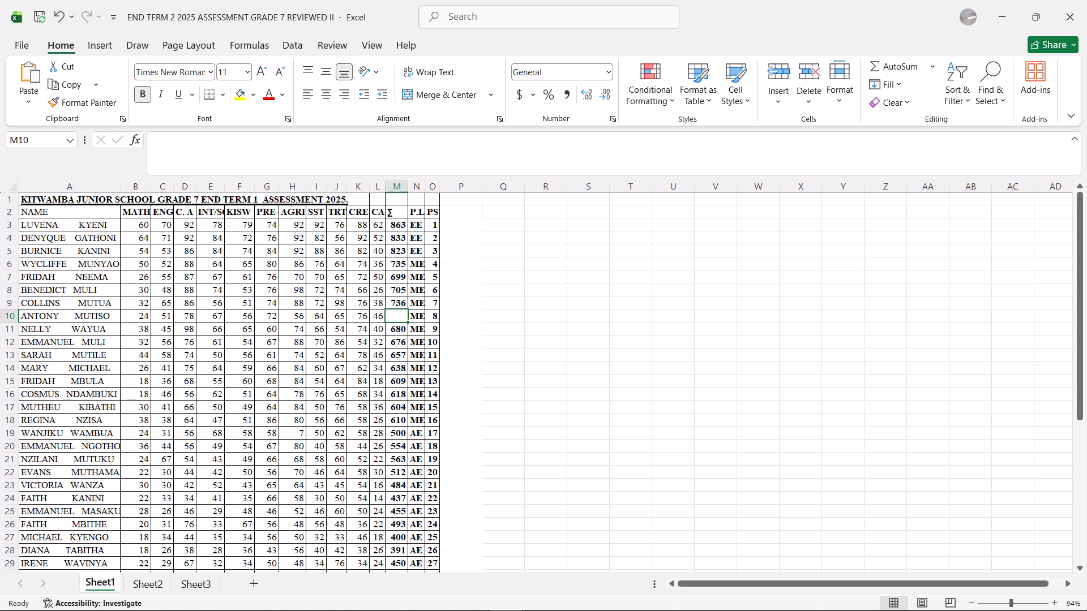
pyautogui.click(396, 314)
pyautogui.doubleClick(396, 314)
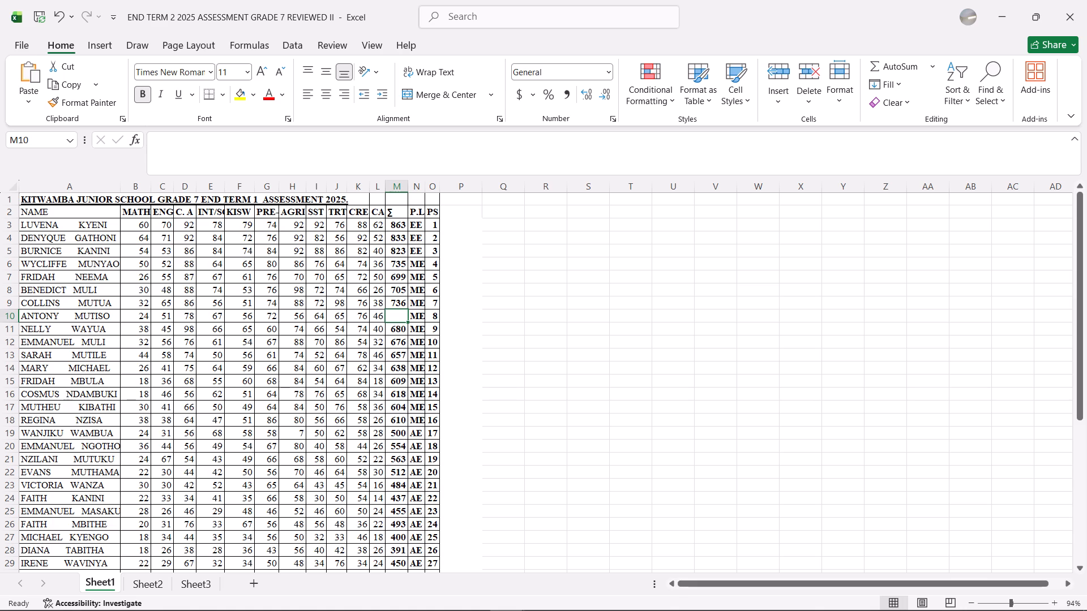
pyautogui.click(396, 314)
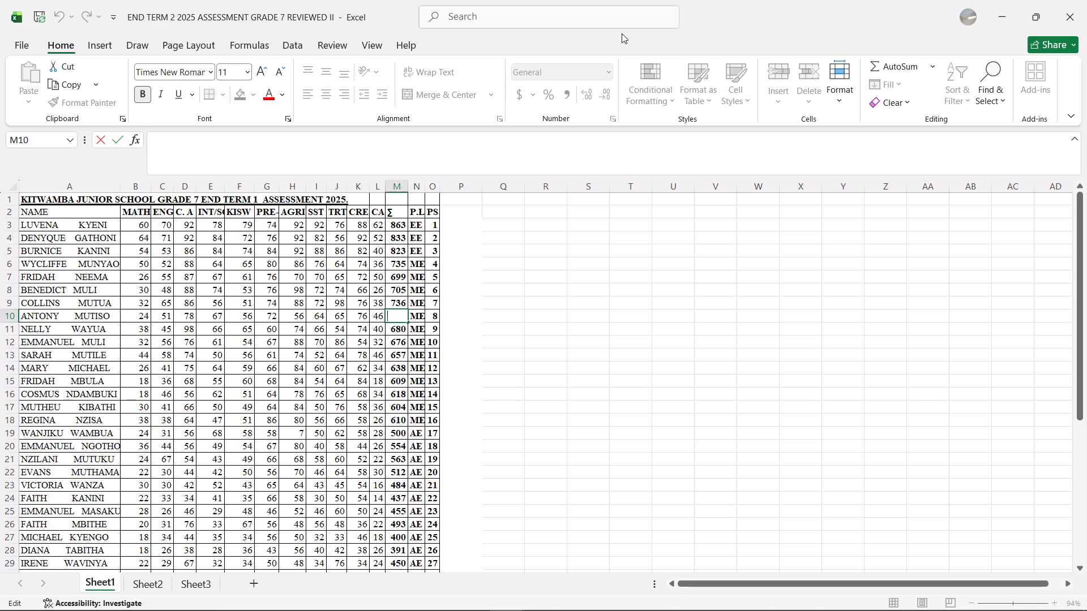
pyautogui.click(934, 62)
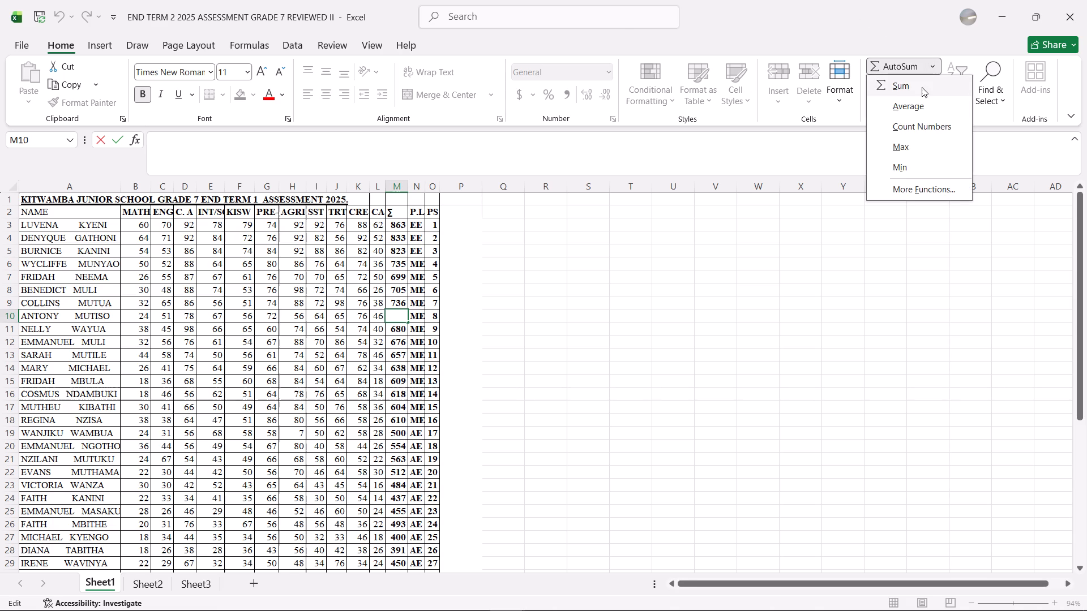
pyautogui.click(919, 94)
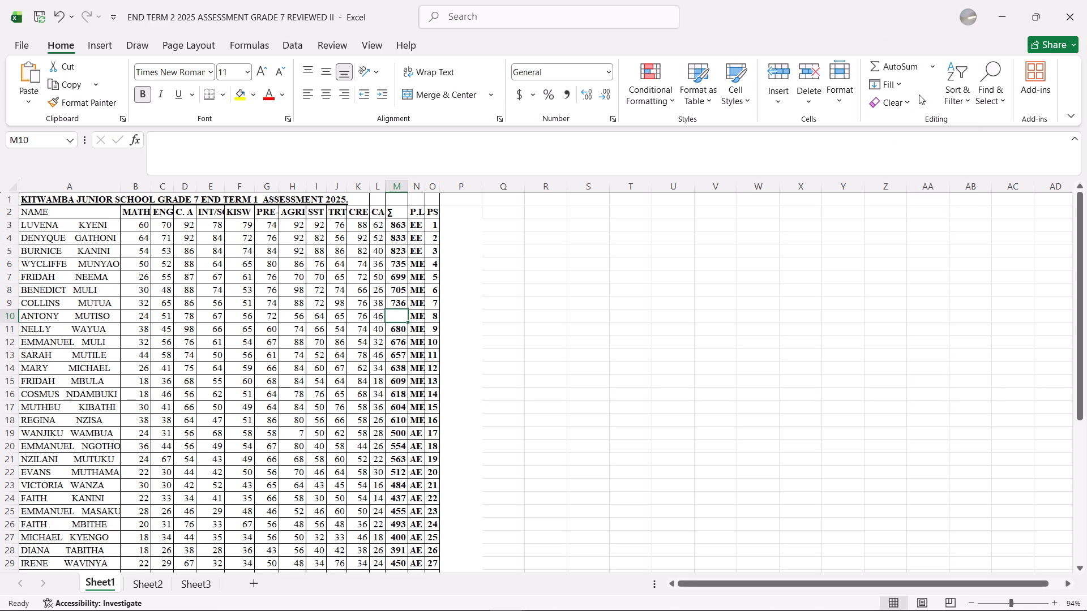
pyautogui.click(395, 311)
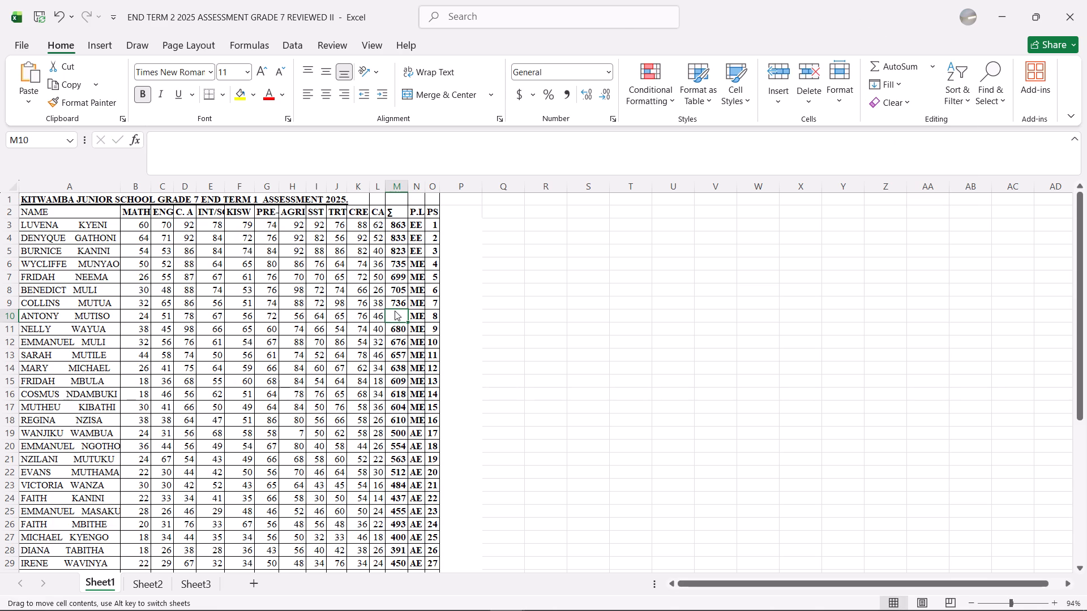
pyautogui.click(398, 316)
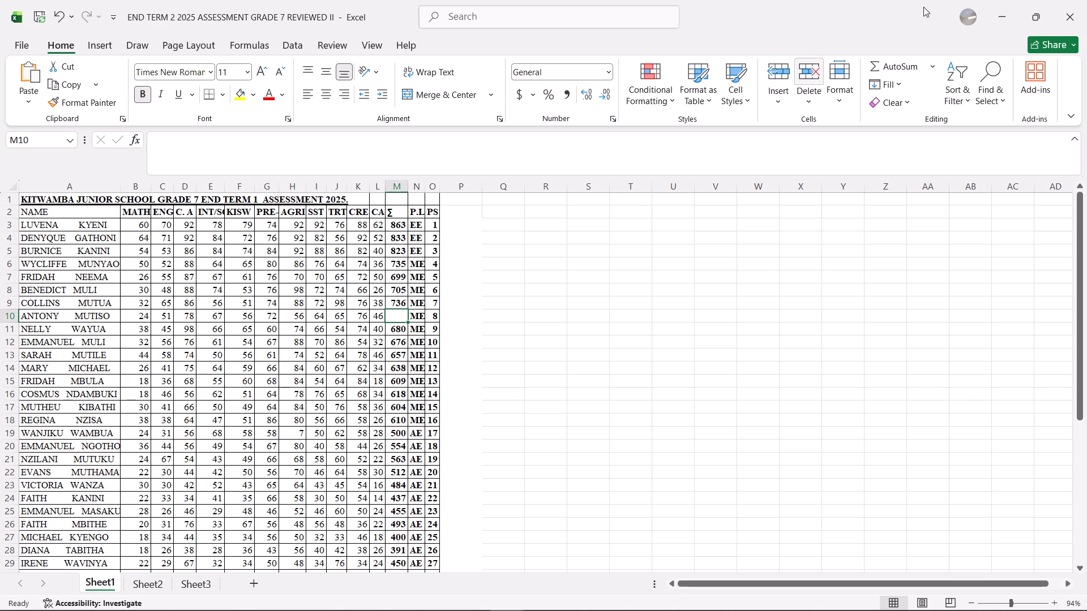
pyautogui.click(936, 64)
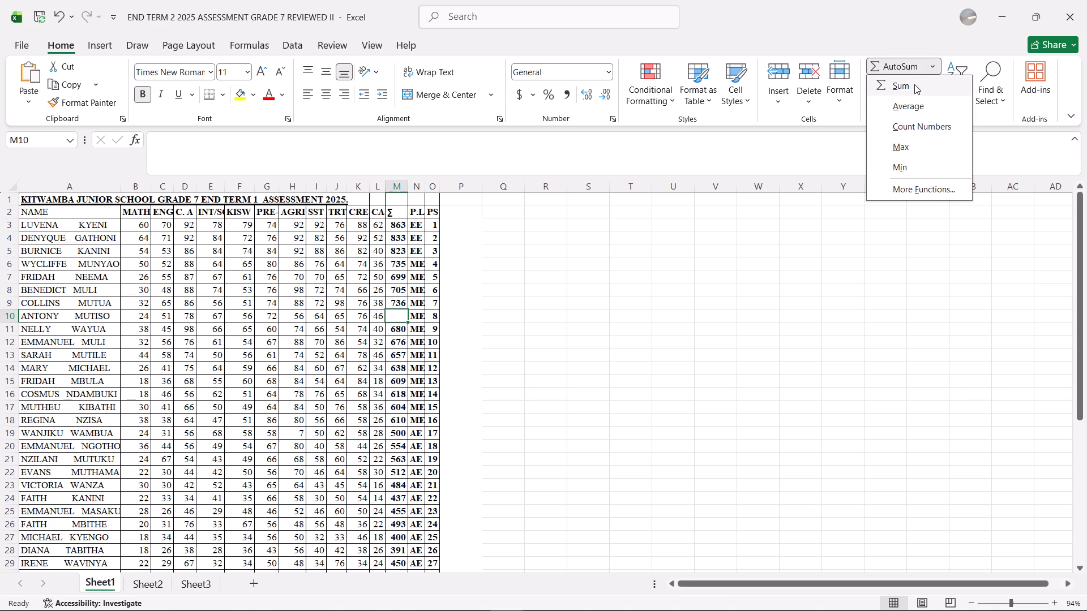
pyautogui.click(914, 84)
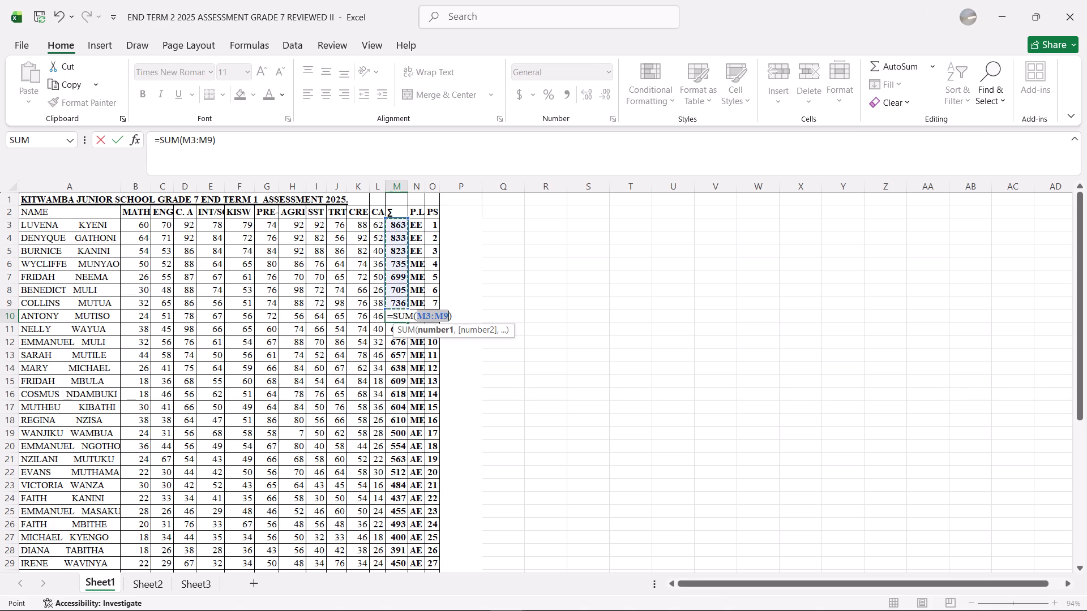
# Change the start reference of the sum range in cell M10's formula to B10.
pyautogui.click(431, 320)
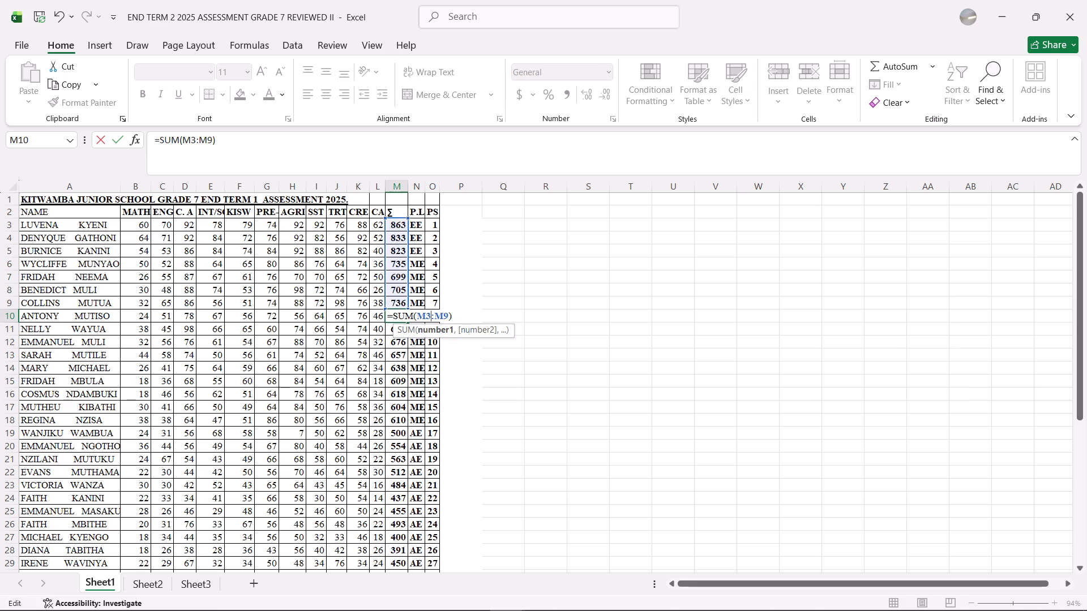
pyautogui.click(431, 317)
pyautogui.press('BackSpace')
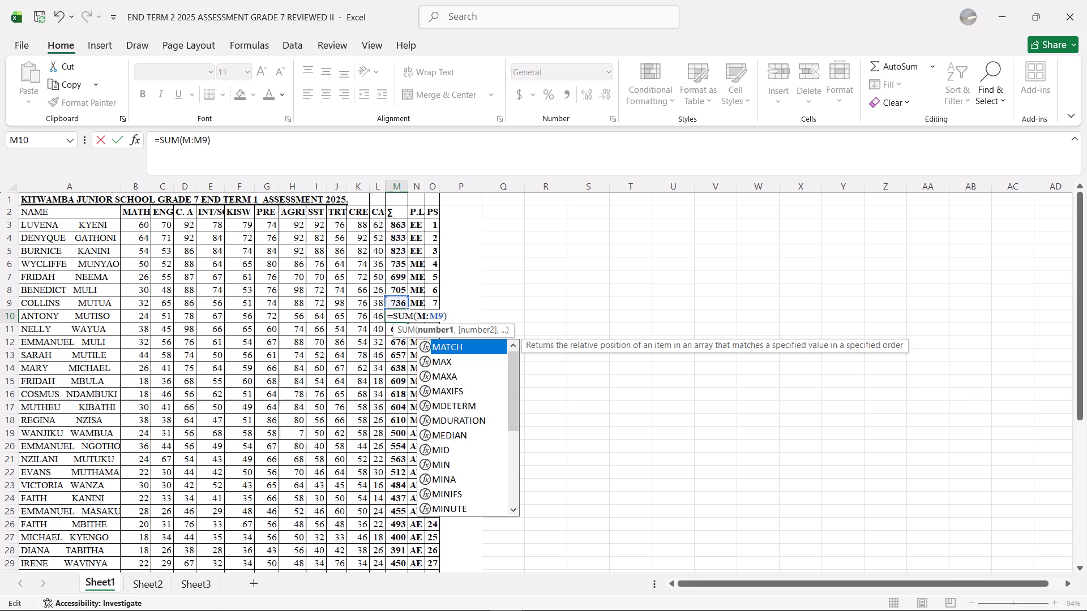
pyautogui.press('BackSpace')
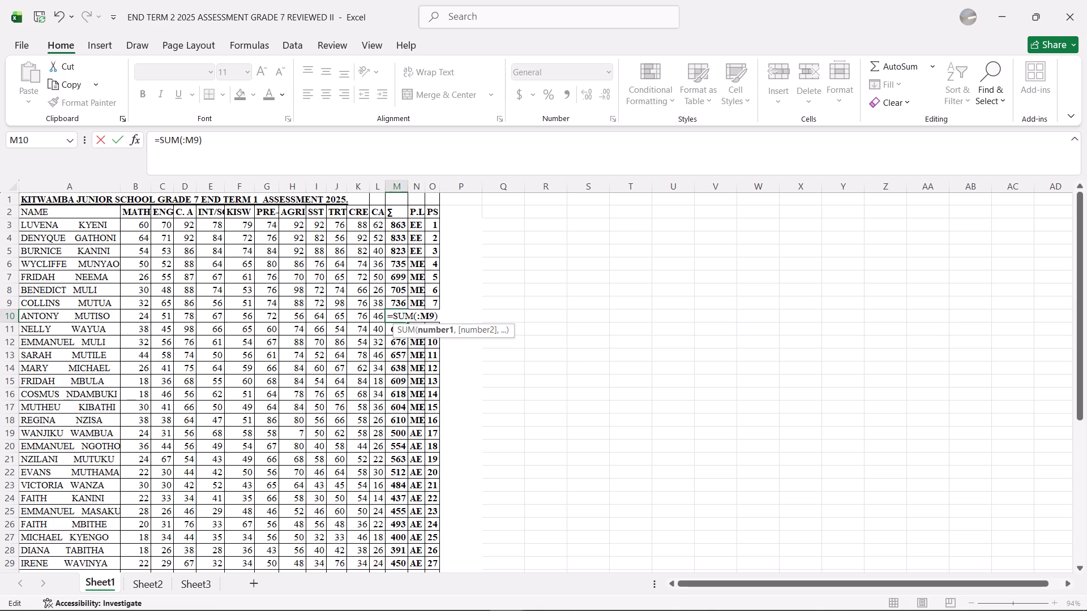
pyautogui.press('b')
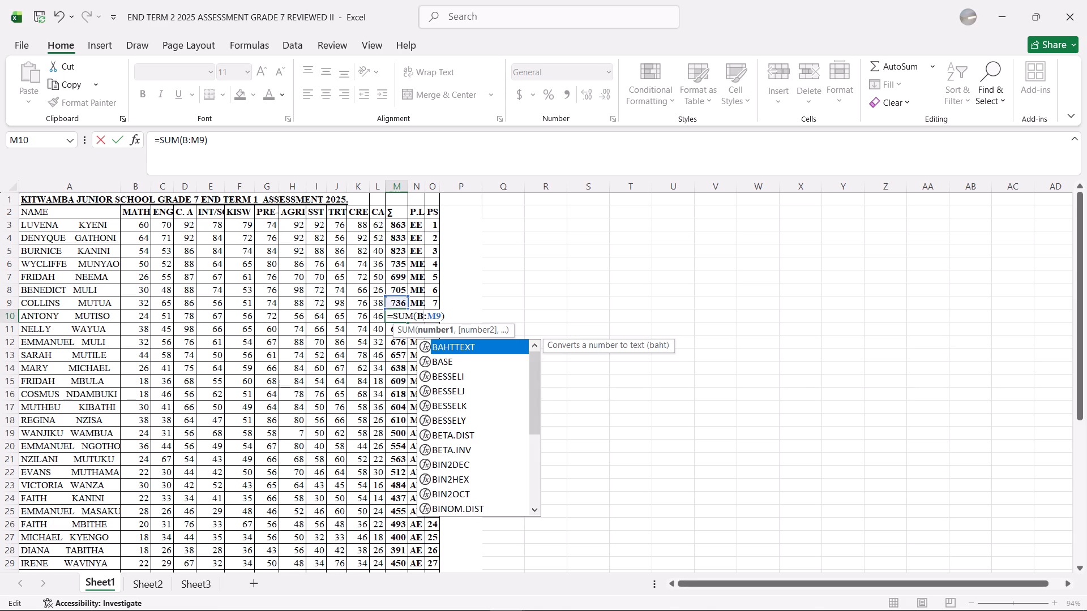
pyautogui.press('1')
pyautogui.press('0')
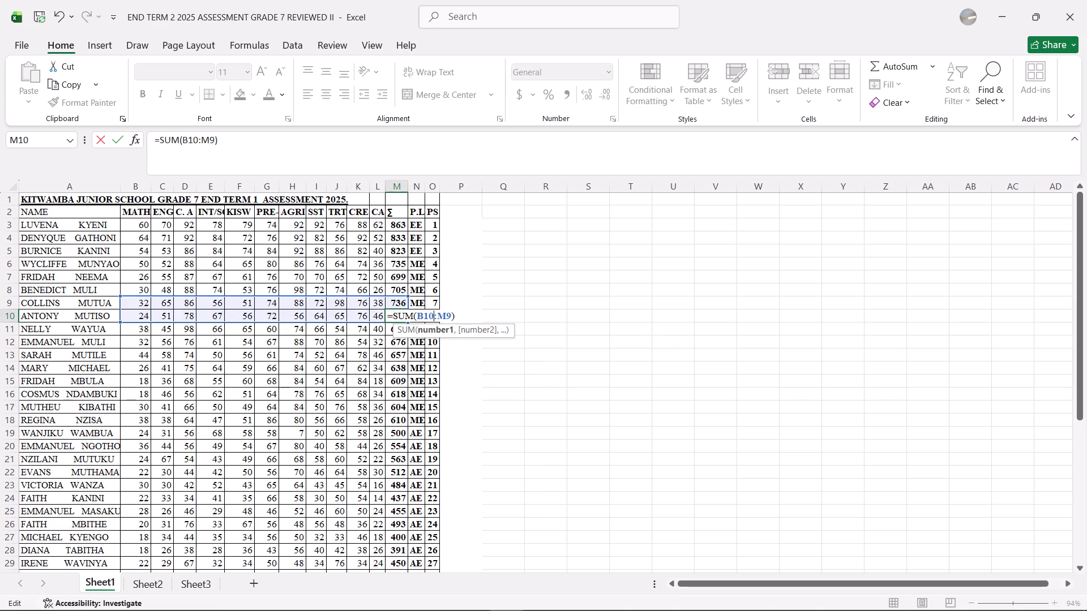
# Change the end reference of the sum range in cell M10's formula to L10 and commit the formula.
pyautogui.click(452, 313)
pyautogui.press('BackSpace')
pyautogui.press('BackSpace')
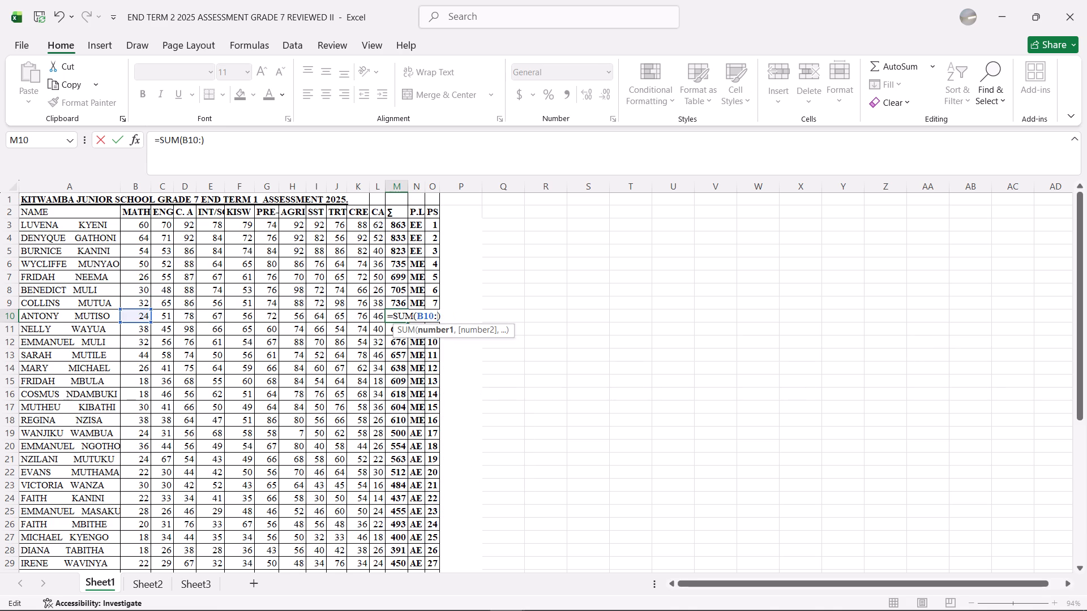
pyautogui.press('l')
pyautogui.press('1')
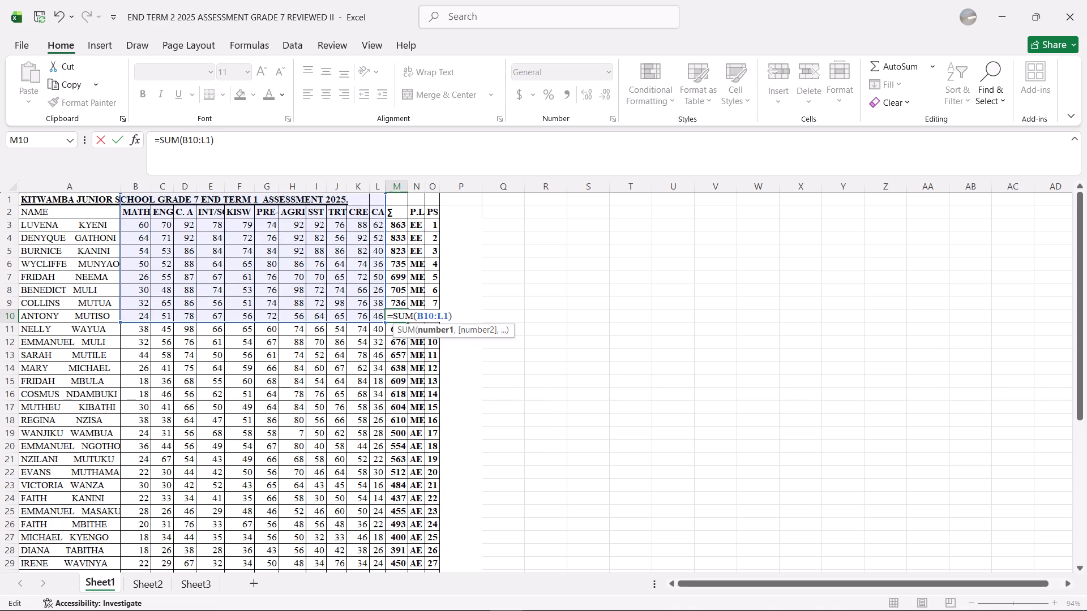
pyautogui.press('0')
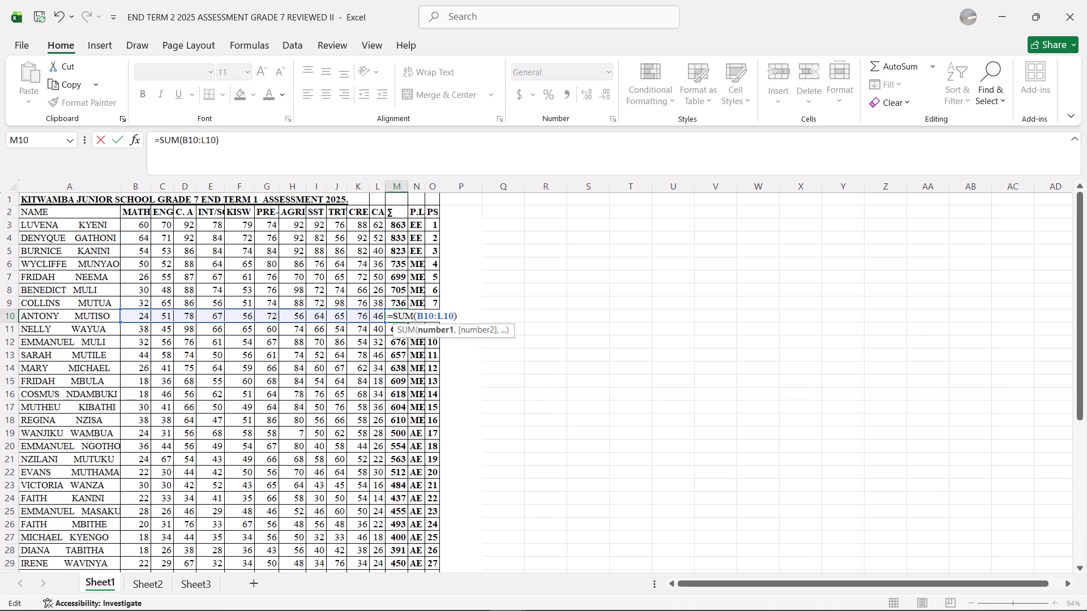
pyautogui.press('Return')
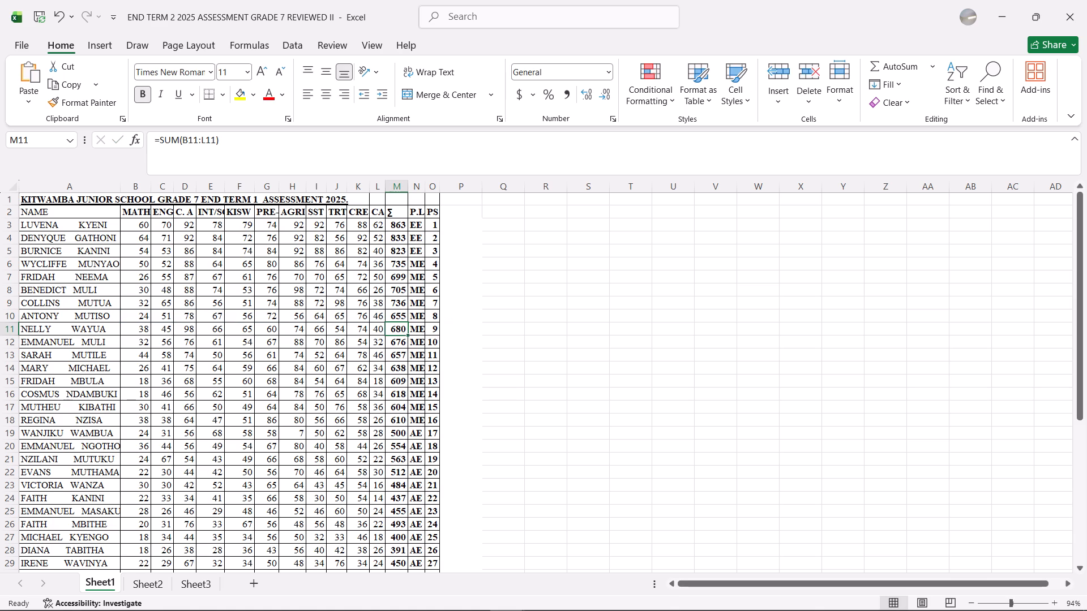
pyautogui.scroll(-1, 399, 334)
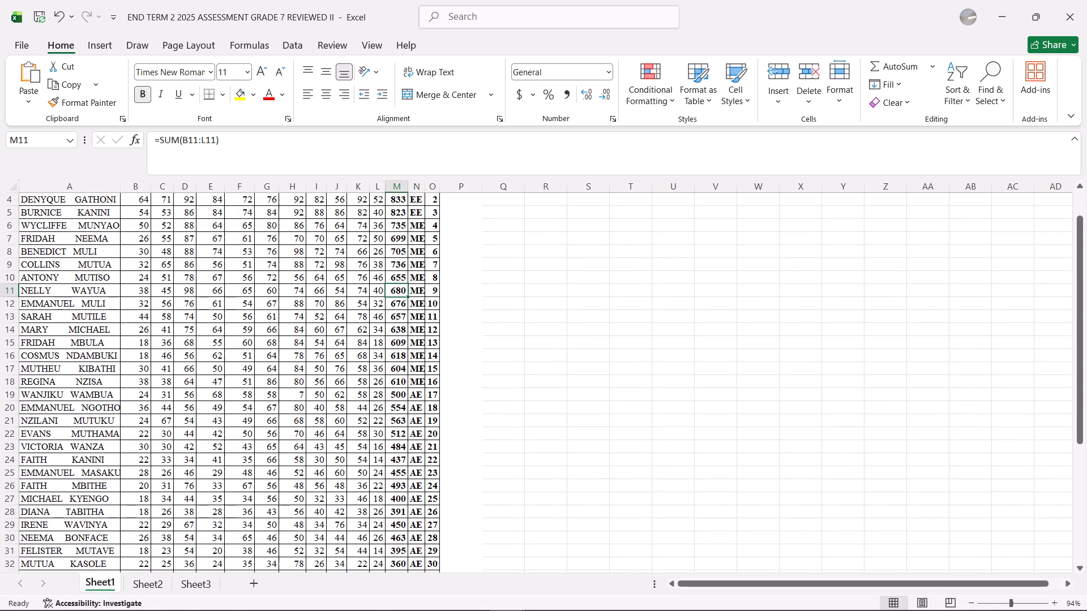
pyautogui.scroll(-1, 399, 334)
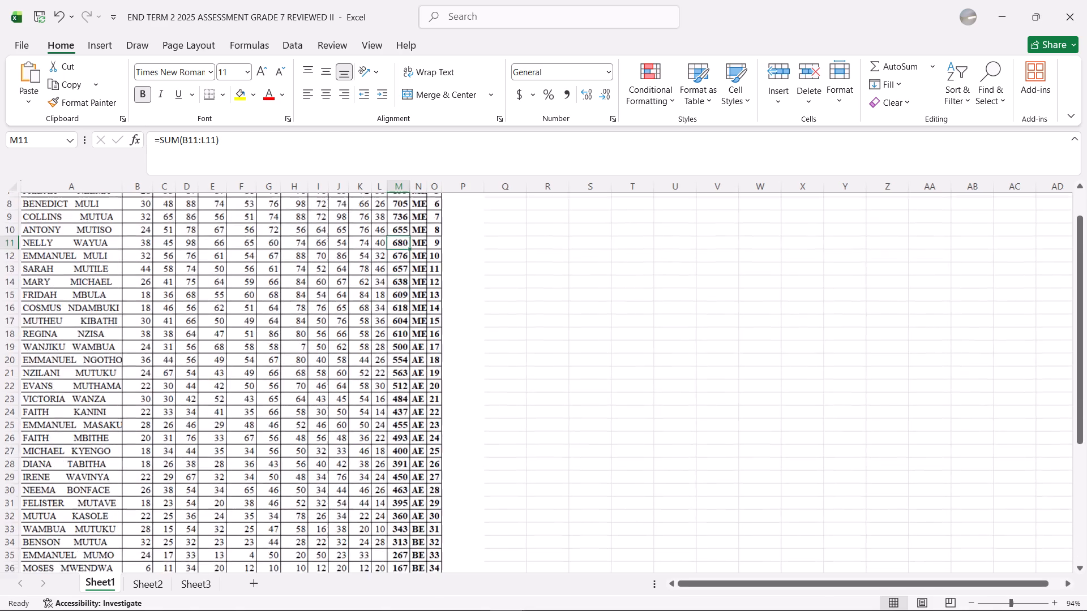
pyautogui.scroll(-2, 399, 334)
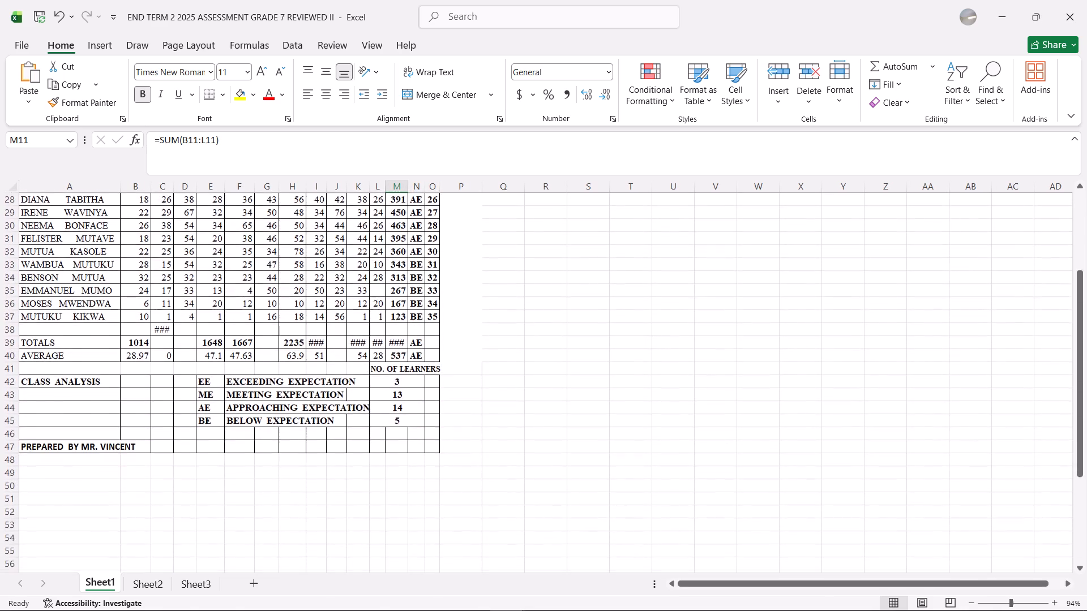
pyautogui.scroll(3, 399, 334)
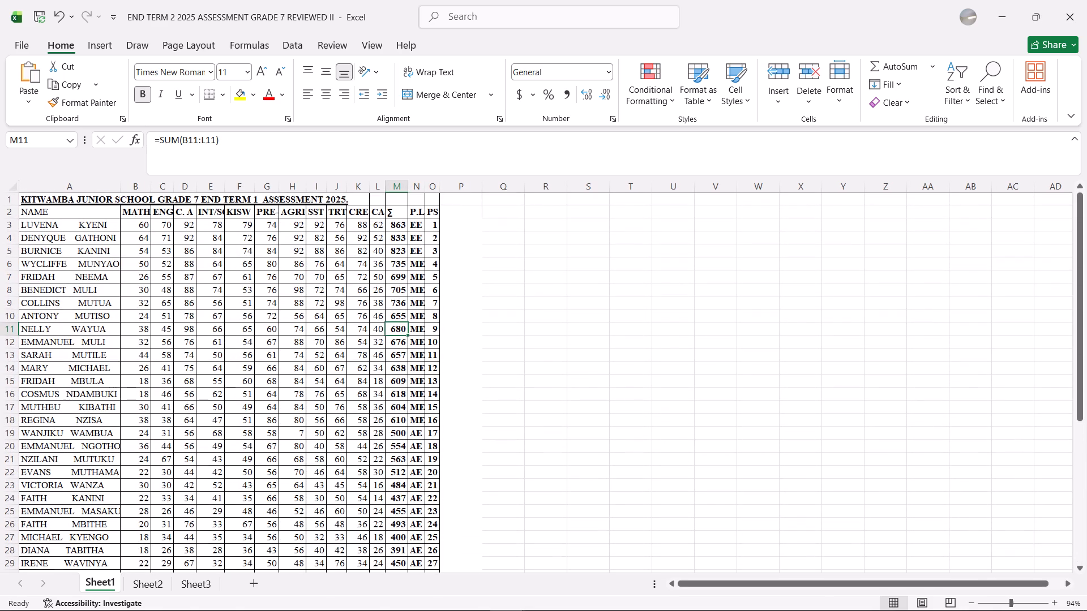
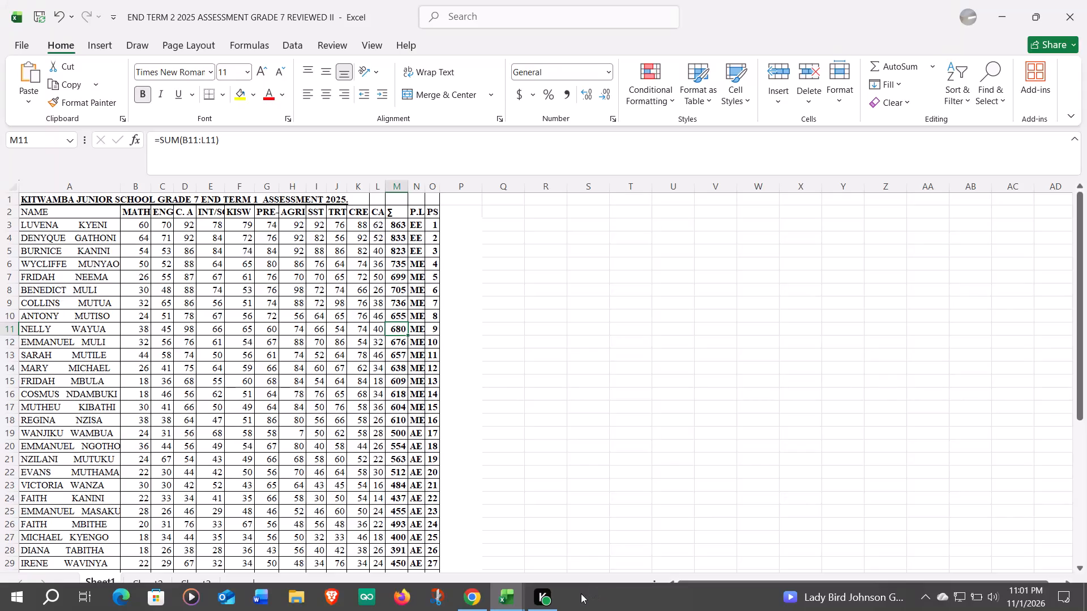
# Review the learners' scores, the totals and averages rows, and the class analysis for remaining gaps.
pyautogui.hscroll(1, 316, 371)
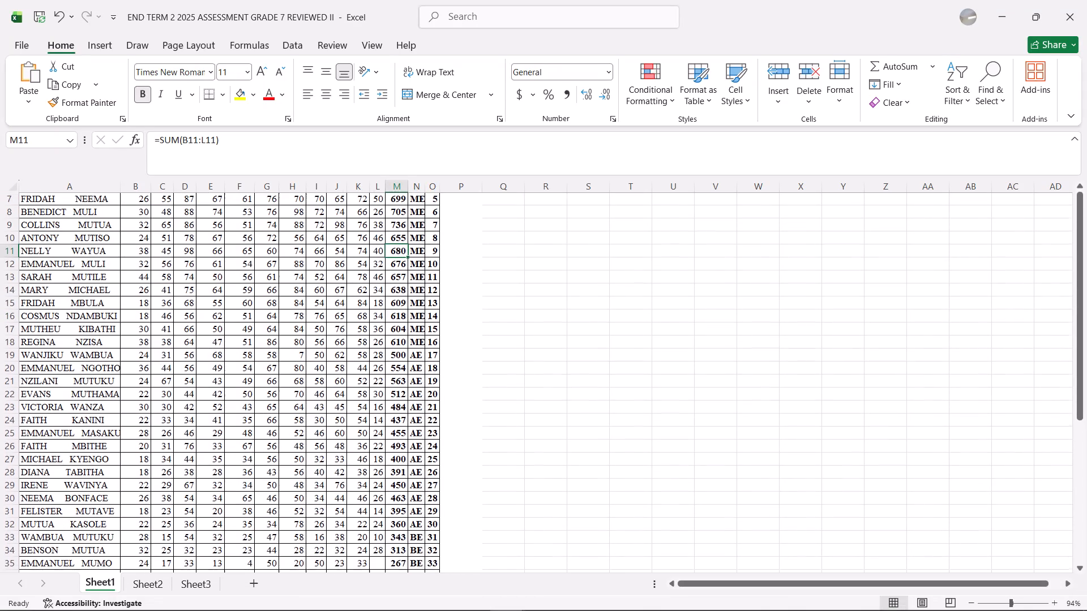
pyautogui.hscroll(1, 316, 371)
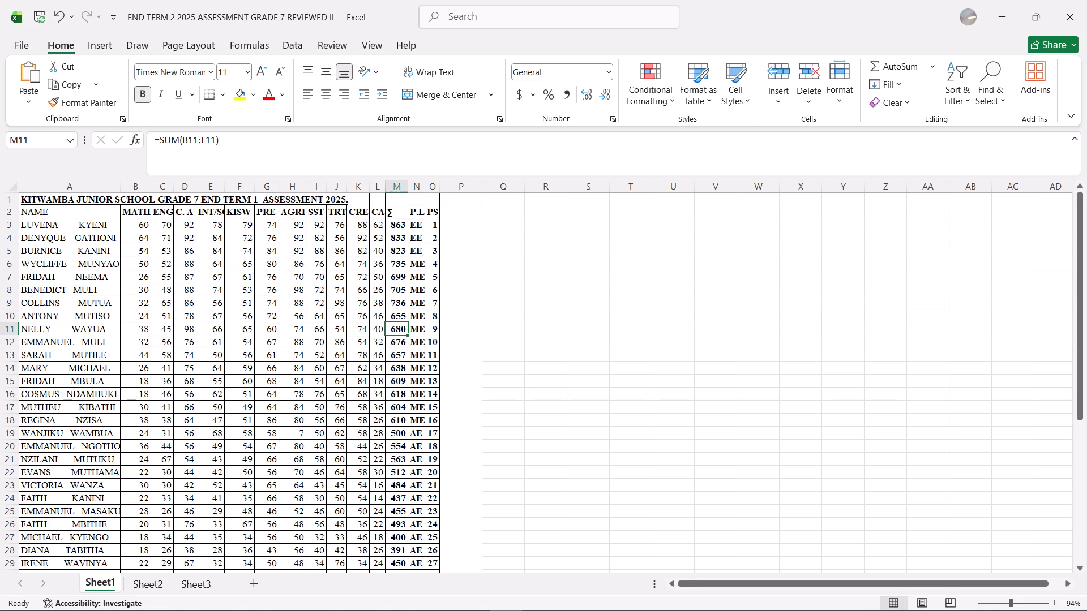
pyautogui.scroll(-2, 365, 328)
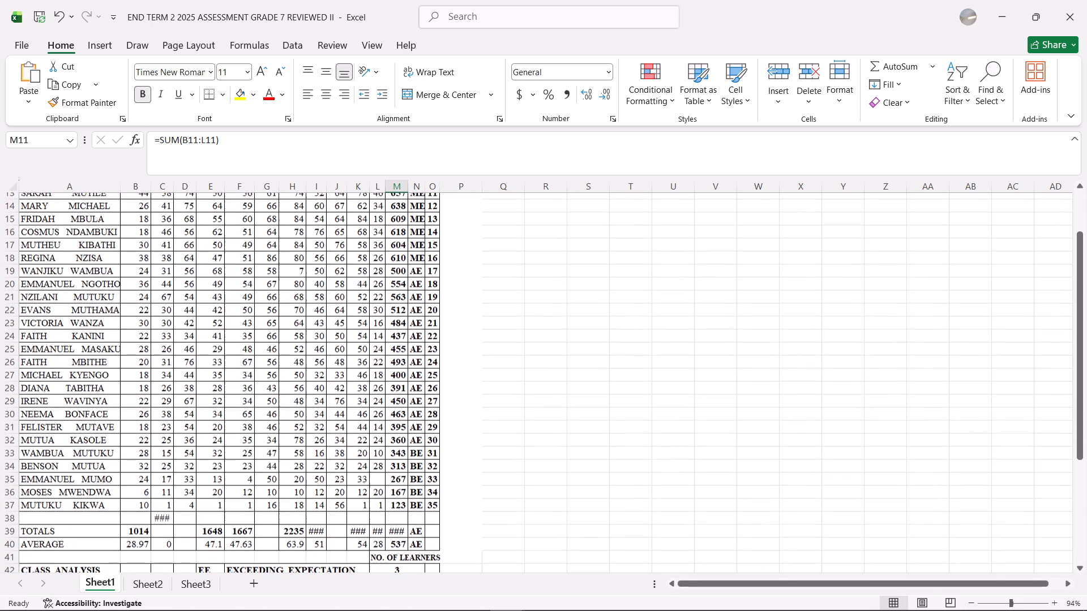
pyautogui.scroll(-2, 365, 328)
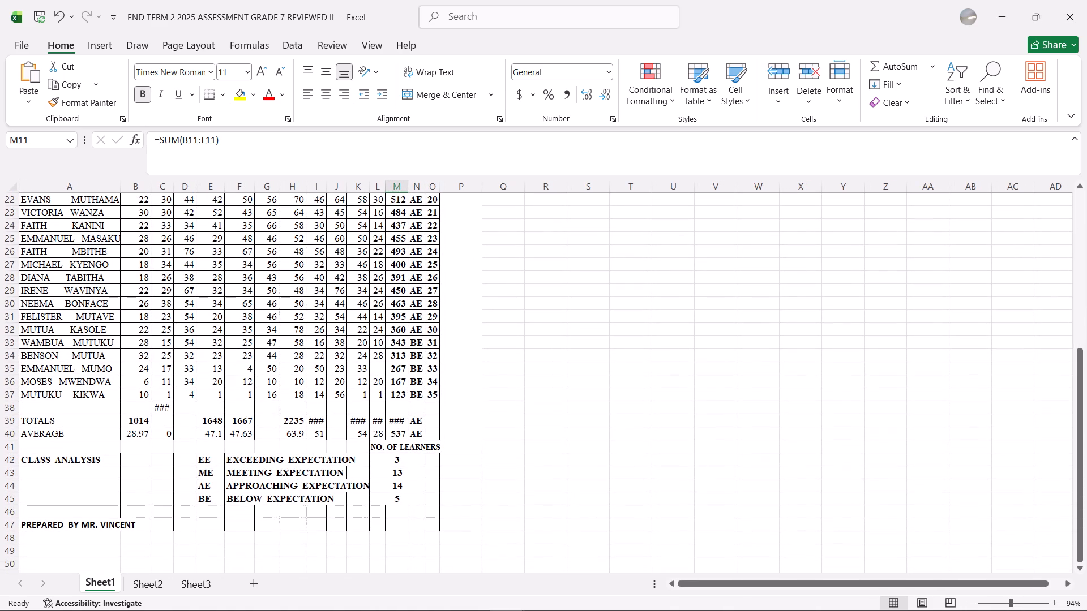
pyautogui.scroll(2, 365, 328)
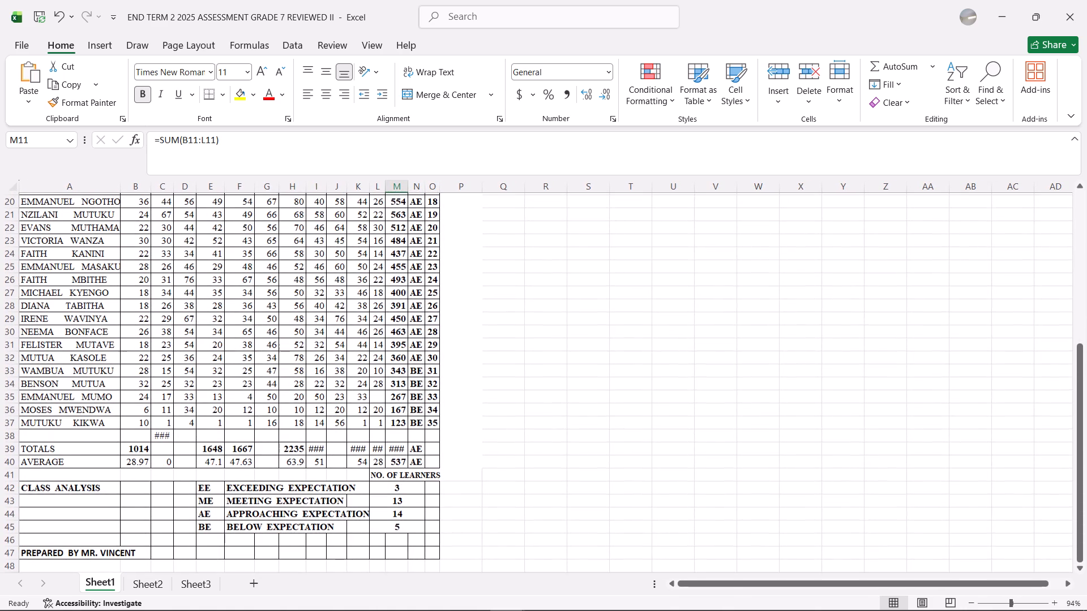
pyautogui.scroll(1, 365, 328)
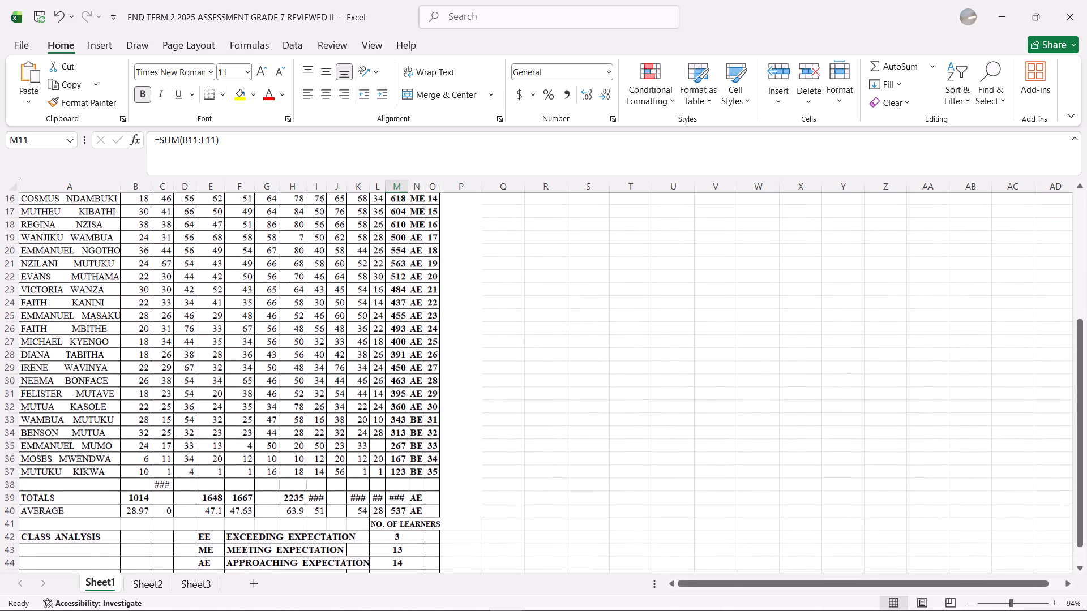
pyautogui.scroll(1, 365, 328)
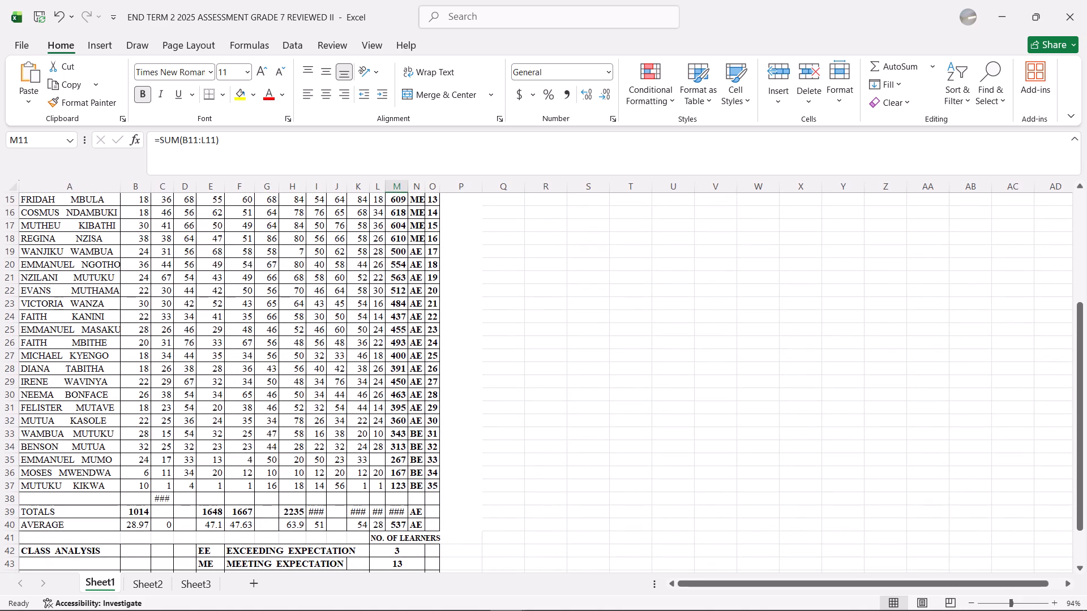
# Insert an AutoSum formula in the empty TOTALS cell G39, discarding the stray N33 reference.
pyautogui.click(264, 512)
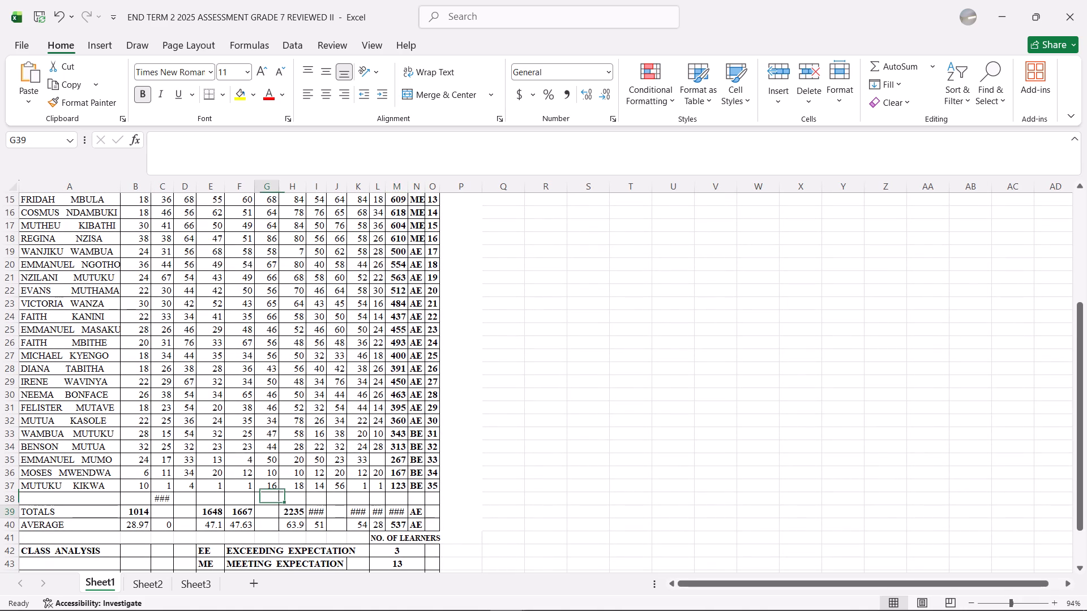
pyautogui.click(936, 65)
pyautogui.click(919, 88)
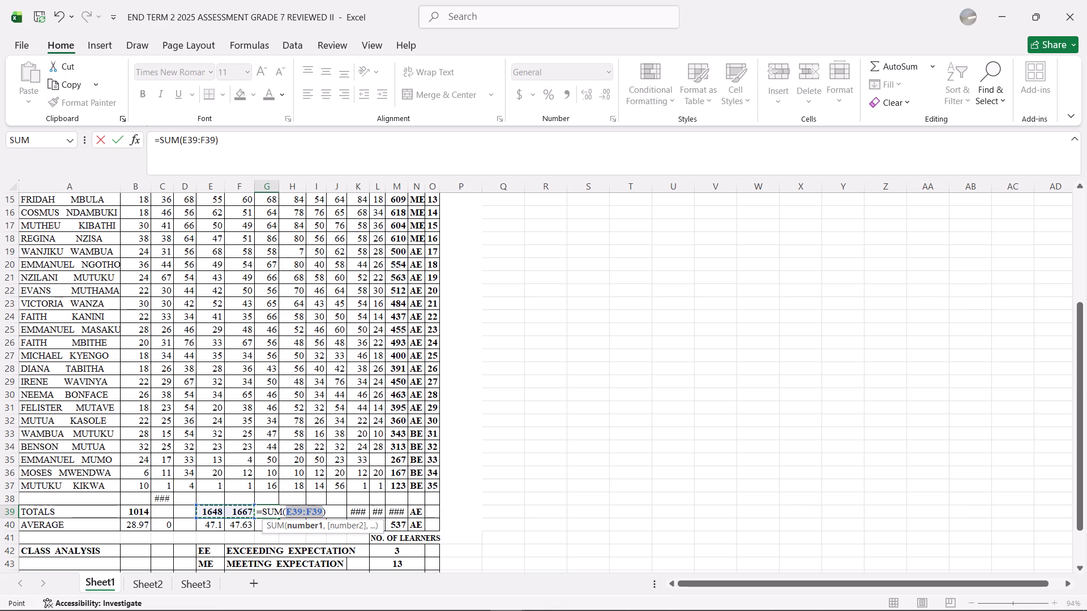
pyautogui.click(408, 429)
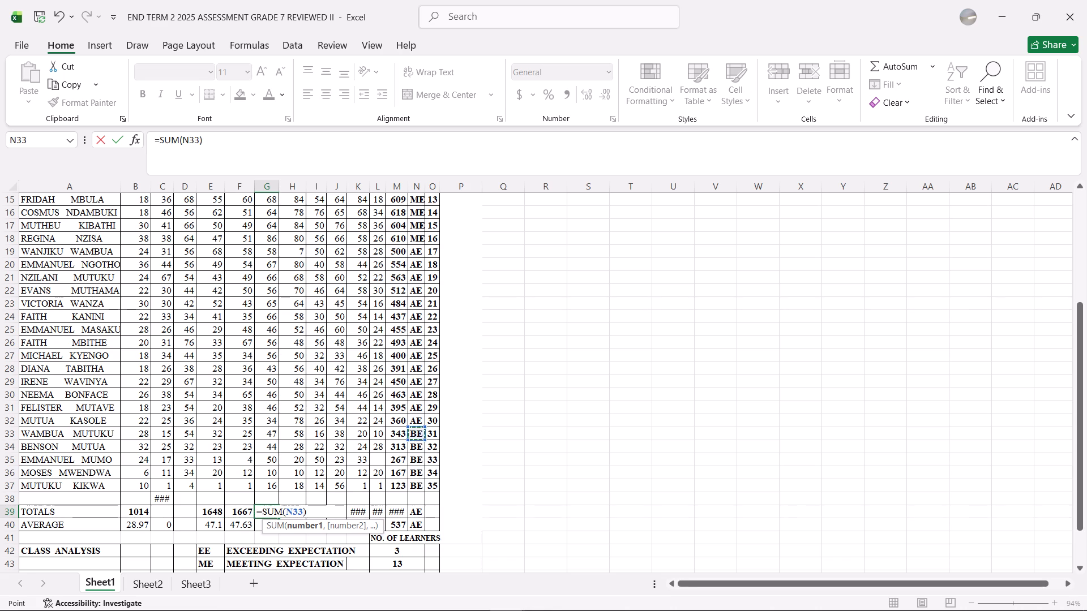
pyautogui.click(63, 15)
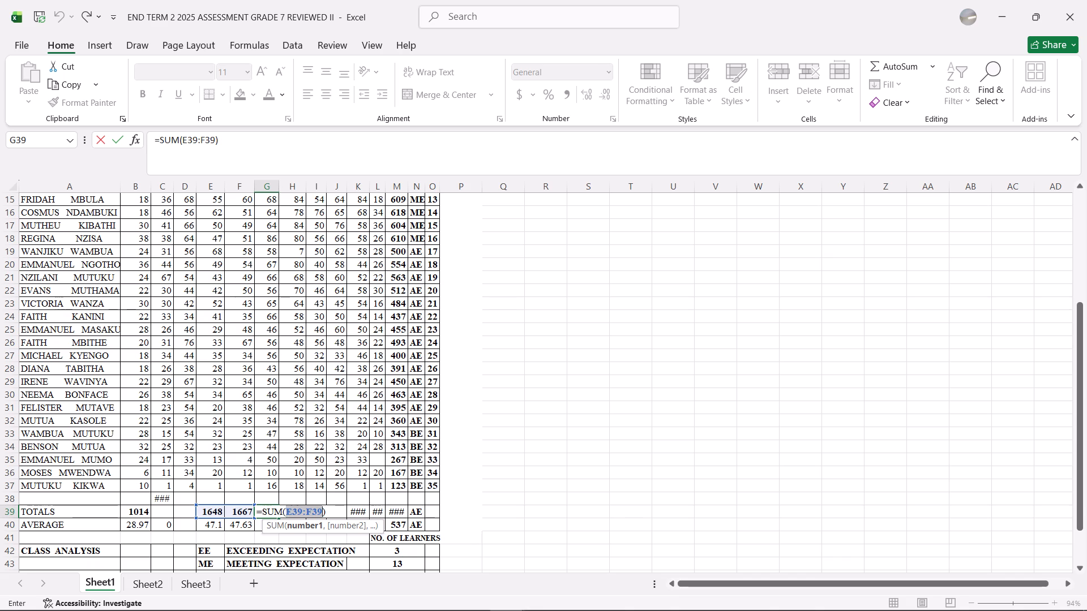
pyautogui.click(57, 11)
# Change the start reference of the sum range in cell G39's formula to G3.
pyautogui.scroll(1, 269, 434)
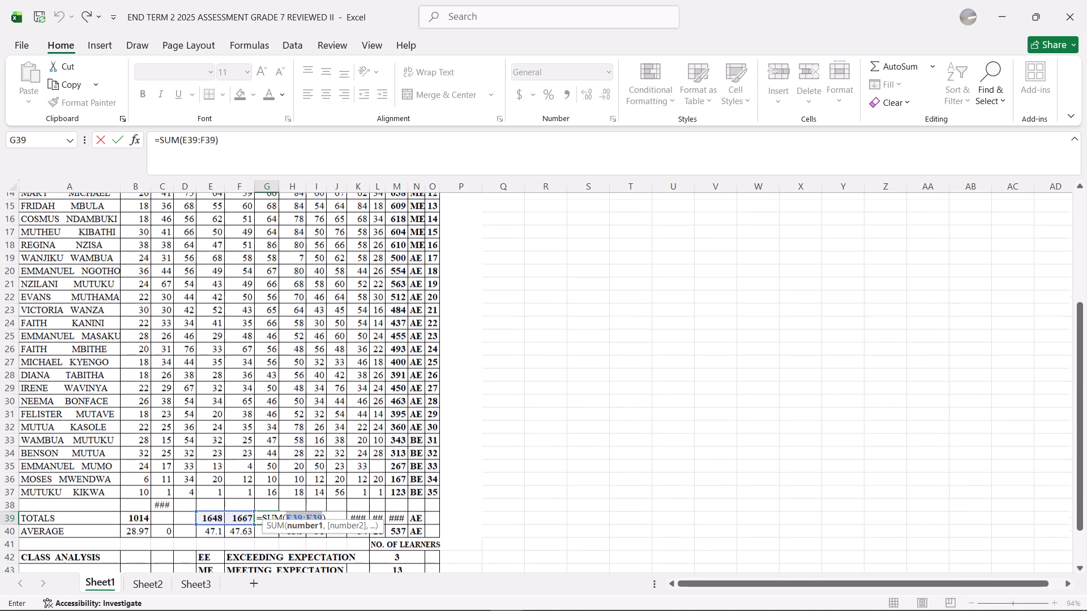
pyautogui.scroll(1, 269, 434)
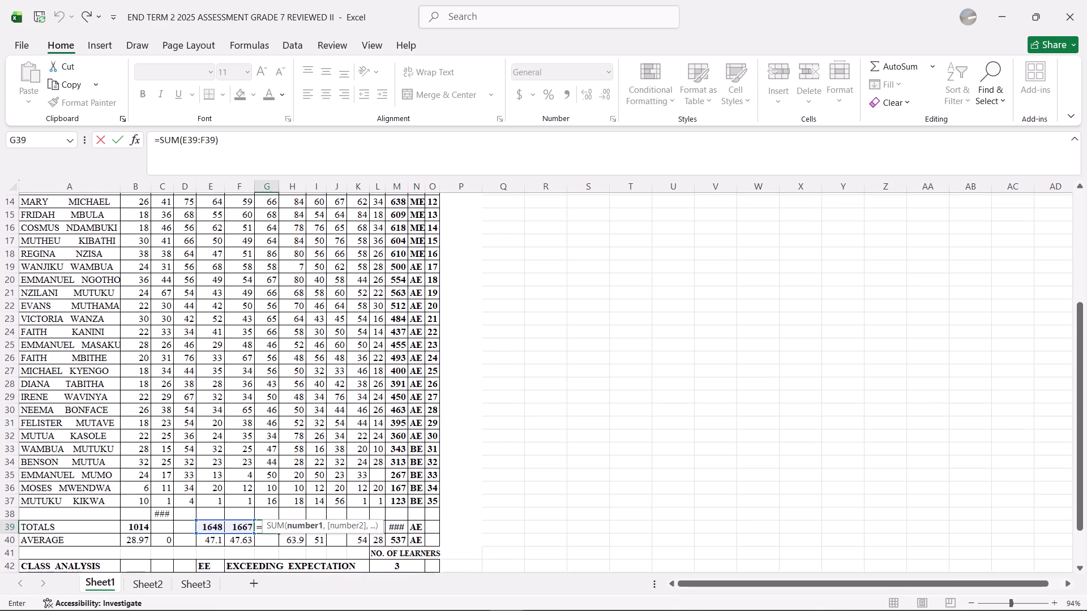
pyautogui.scroll(1, 269, 434)
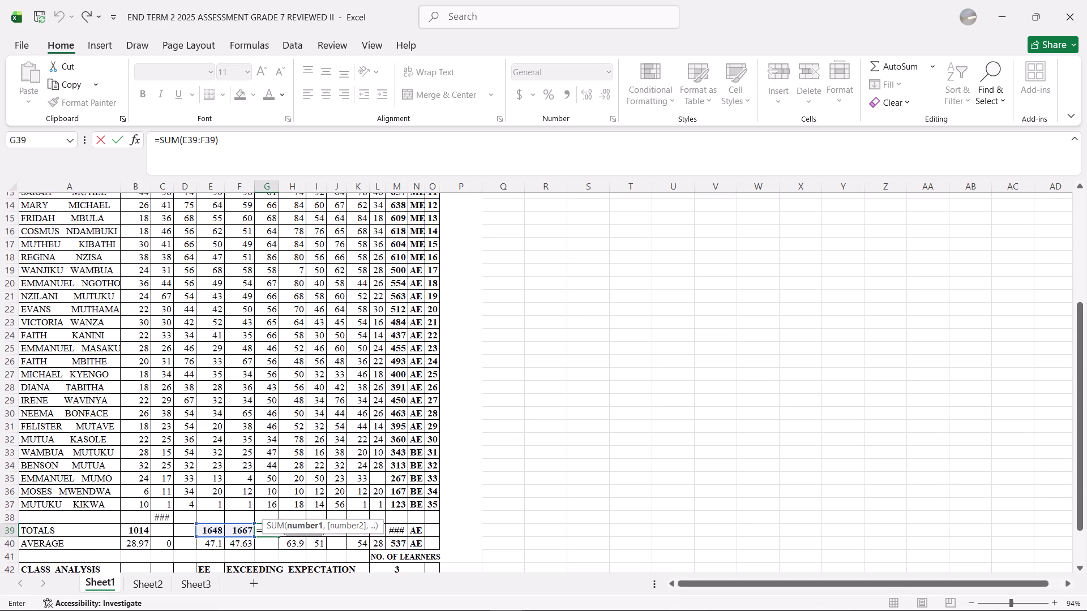
pyautogui.scroll(2, 269, 434)
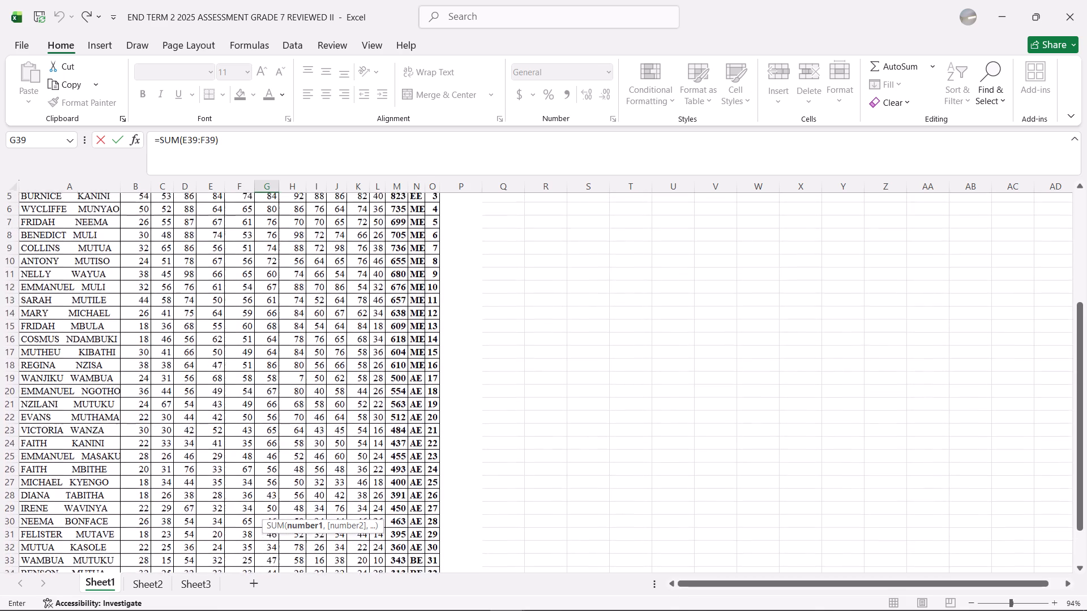
pyautogui.scroll(1, 269, 434)
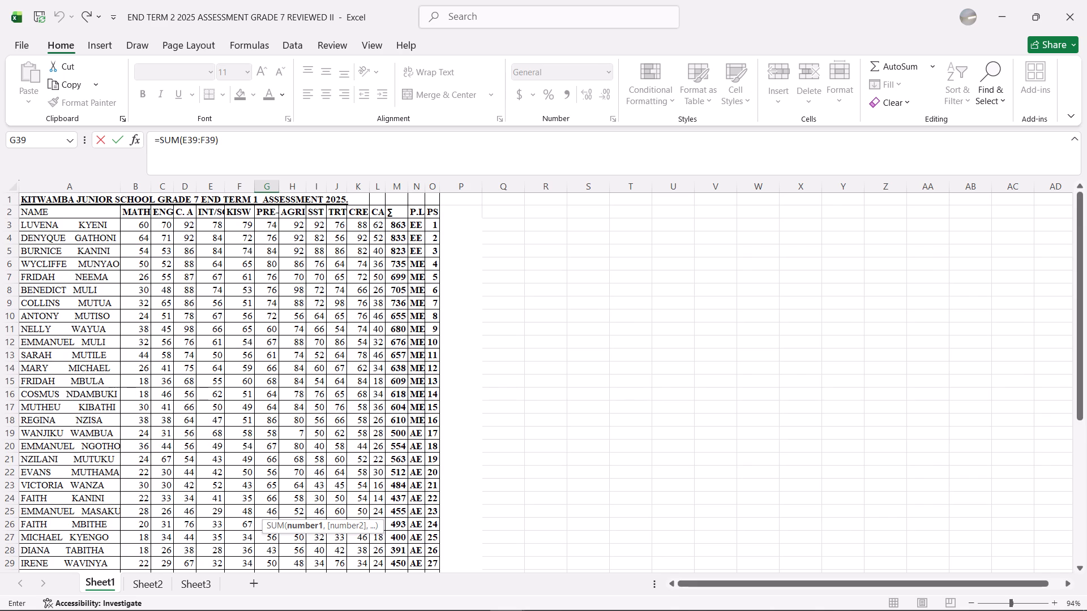
pyautogui.scroll(-2, 269, 434)
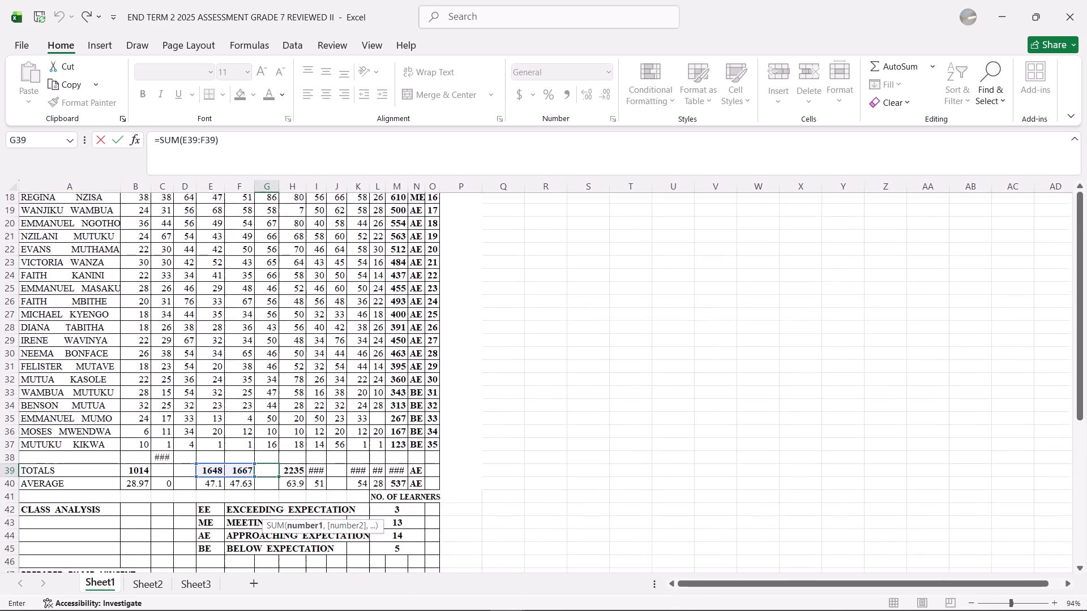
pyautogui.scroll(-2, 269, 434)
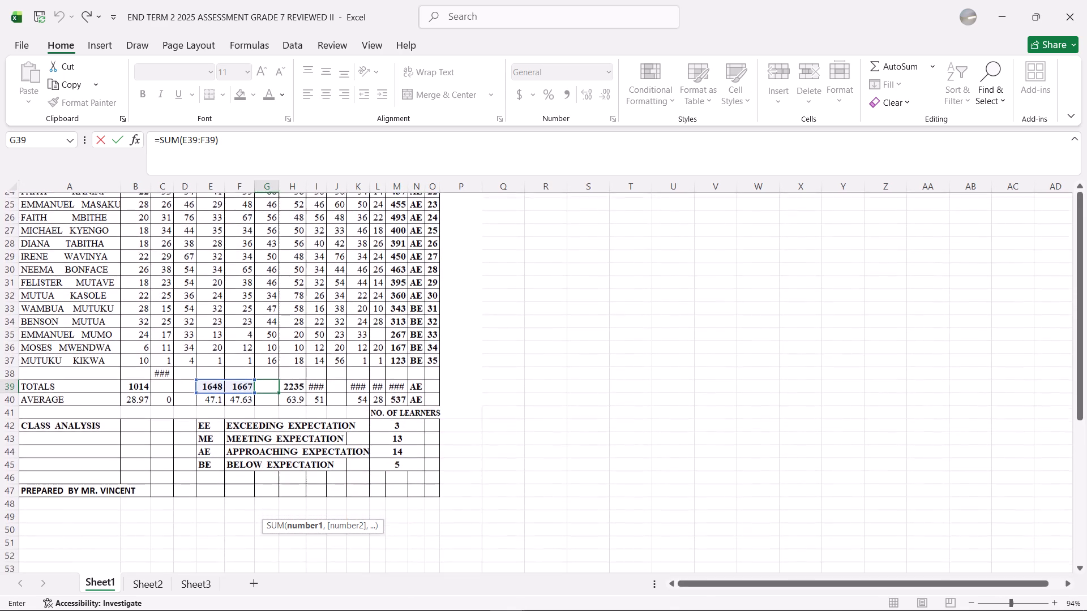
pyautogui.scroll(-1, 269, 434)
pyautogui.scroll(1, 269, 434)
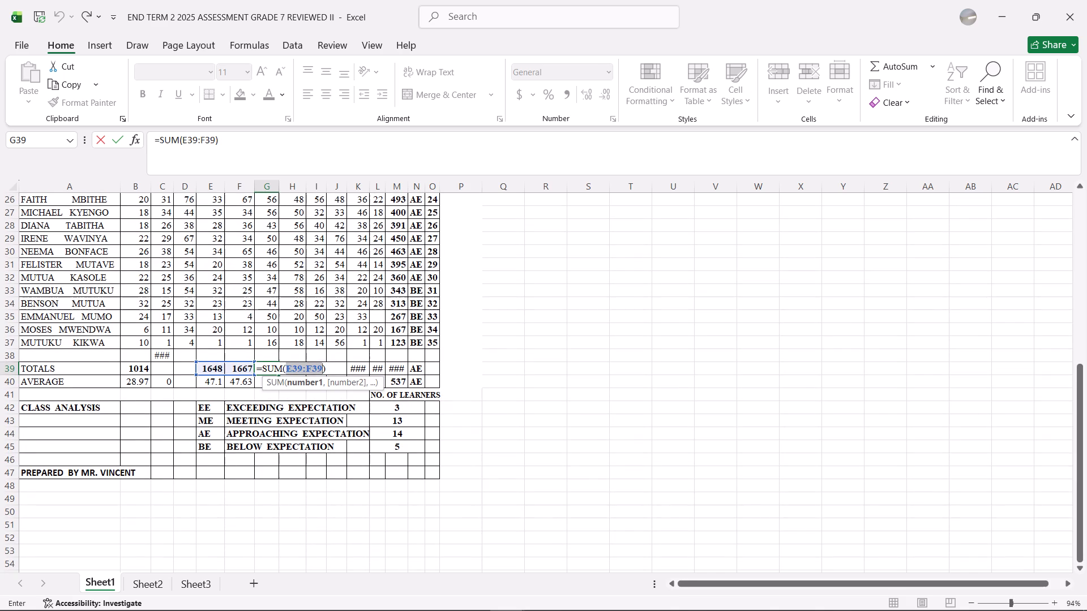
pyautogui.click(292, 367)
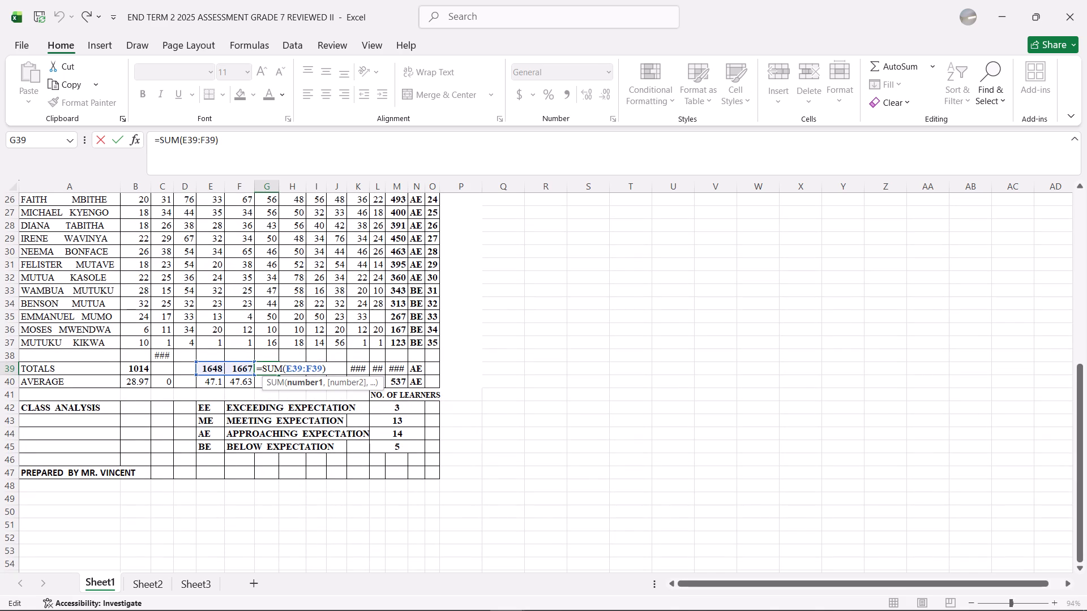
pyautogui.press('BackSpace')
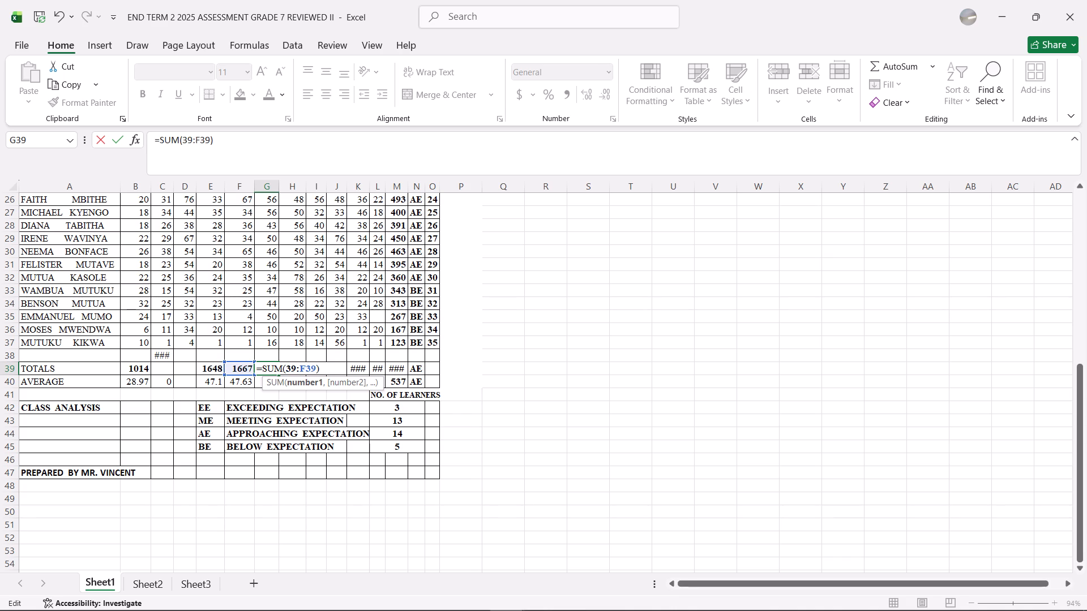
pyautogui.press('g')
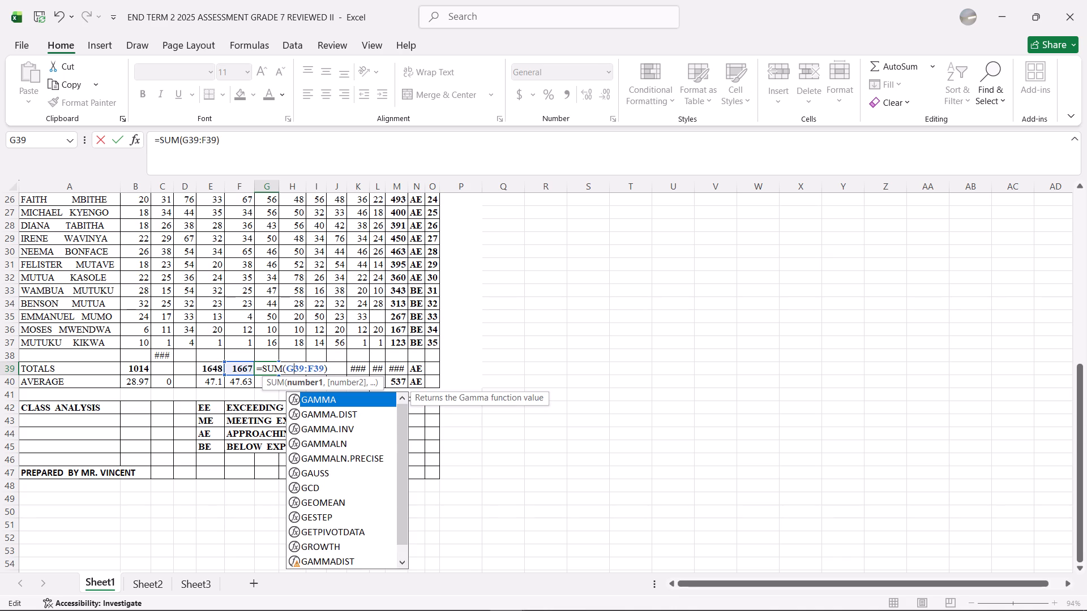
pyautogui.click(303, 368)
pyautogui.press('BackSpace')
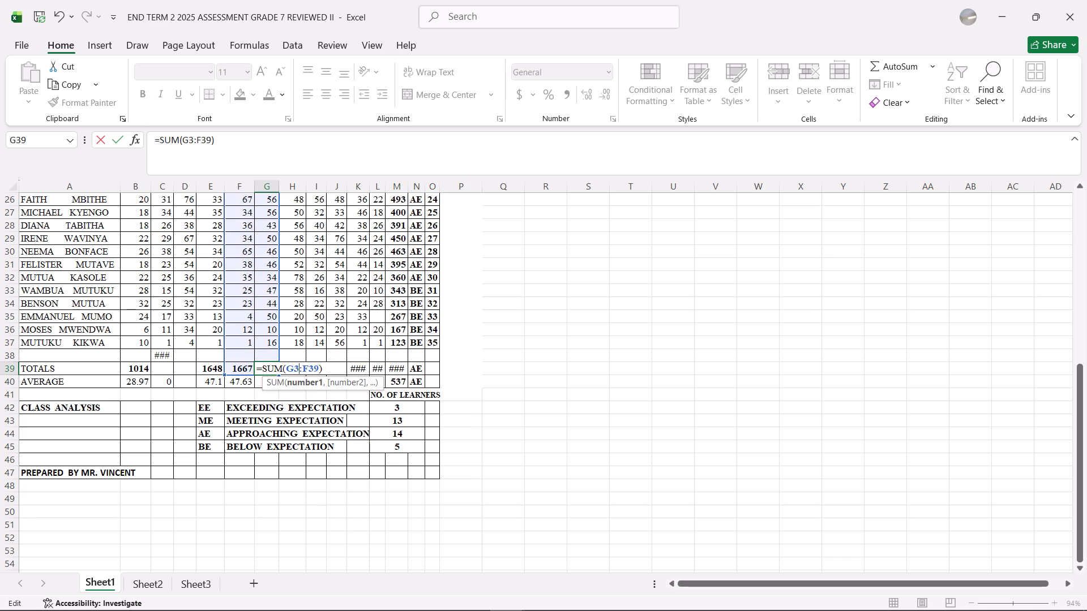
# Change the end reference of the sum range in cell G39's formula to G37 and commit the formula.
pyautogui.click(306, 371)
pyautogui.press('BackSpace')
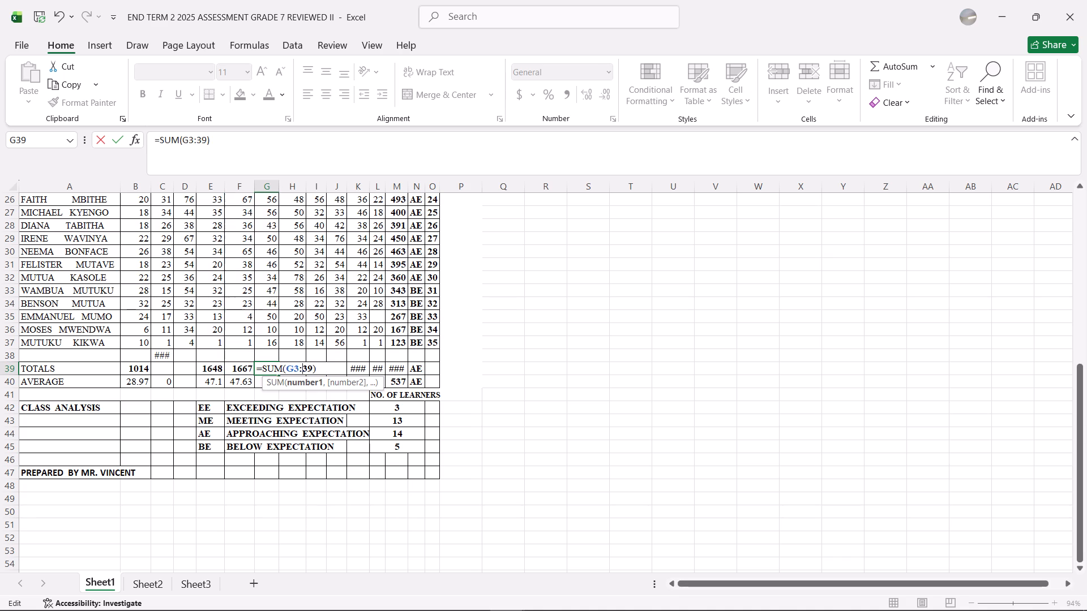
pyautogui.press('g')
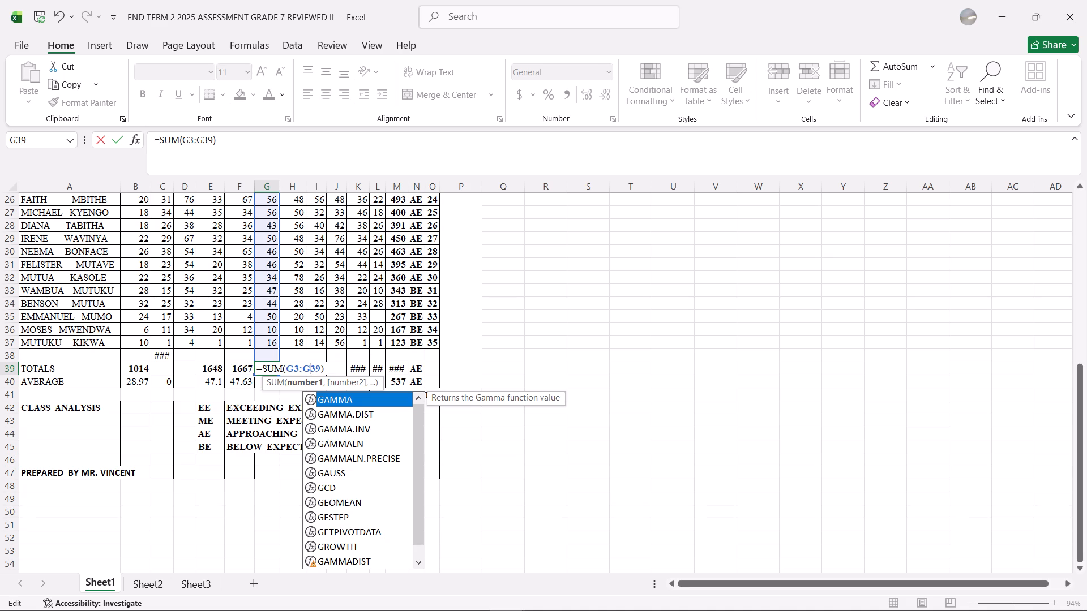
pyautogui.click(320, 365)
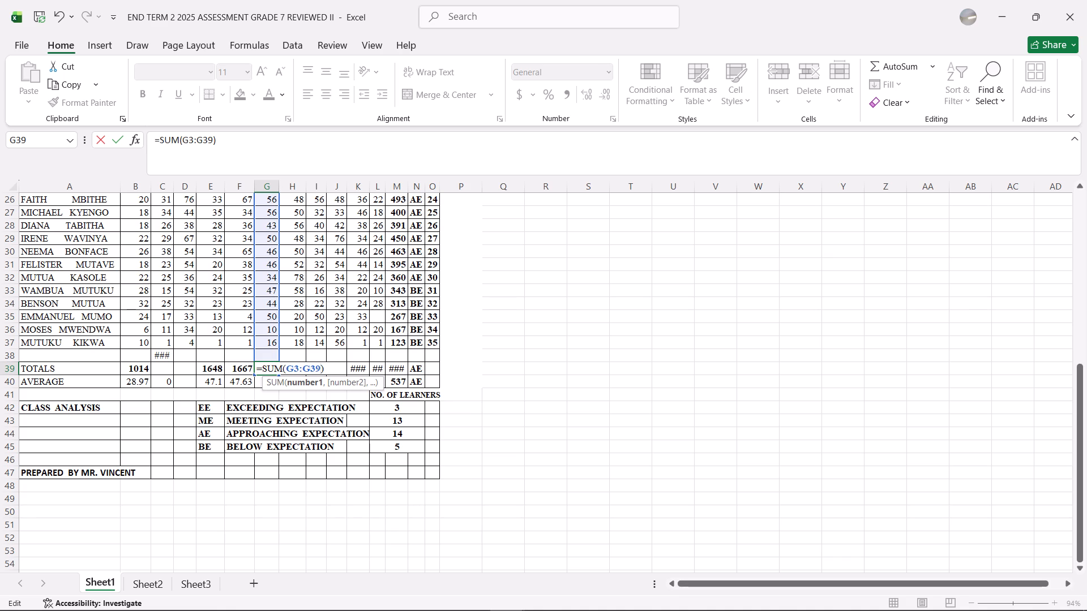
pyautogui.press('BackSpace')
pyautogui.press('7')
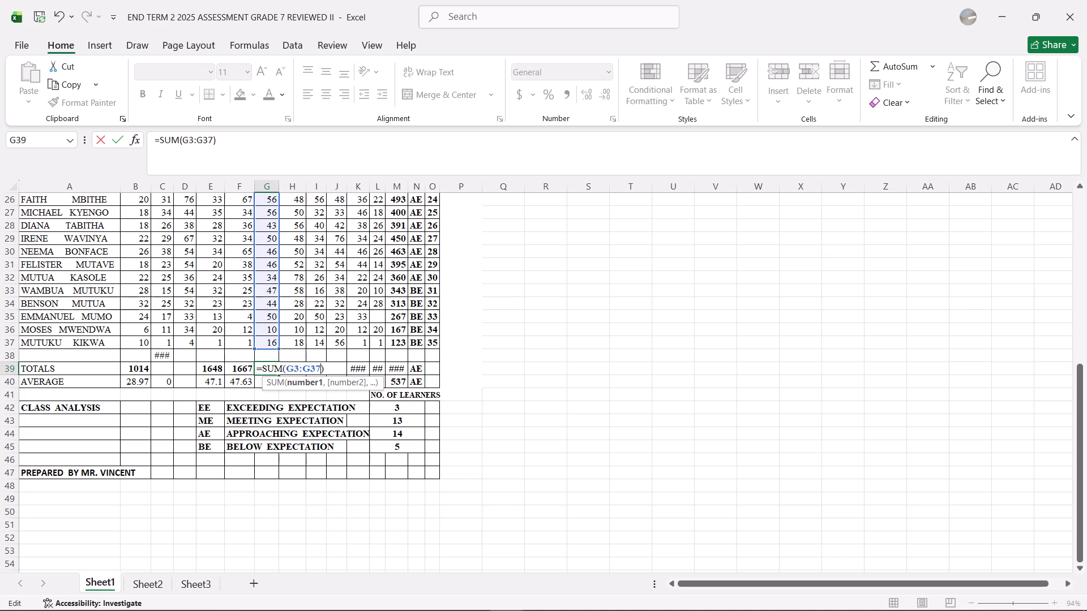
pyautogui.press('Return')
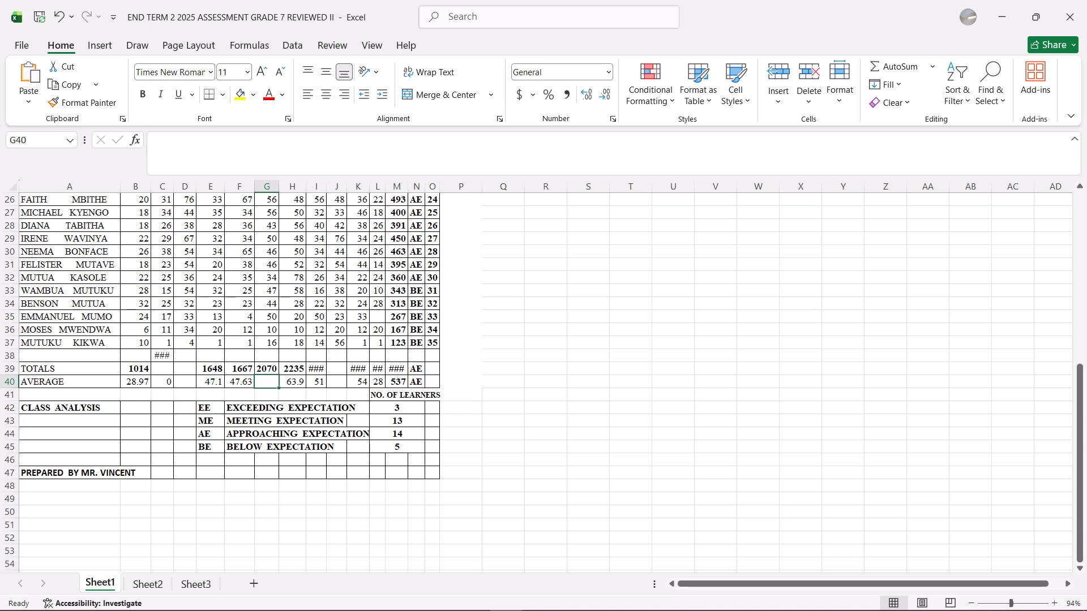
# Clear the sum formula from the TOTALS cell I39.
pyautogui.click(319, 372)
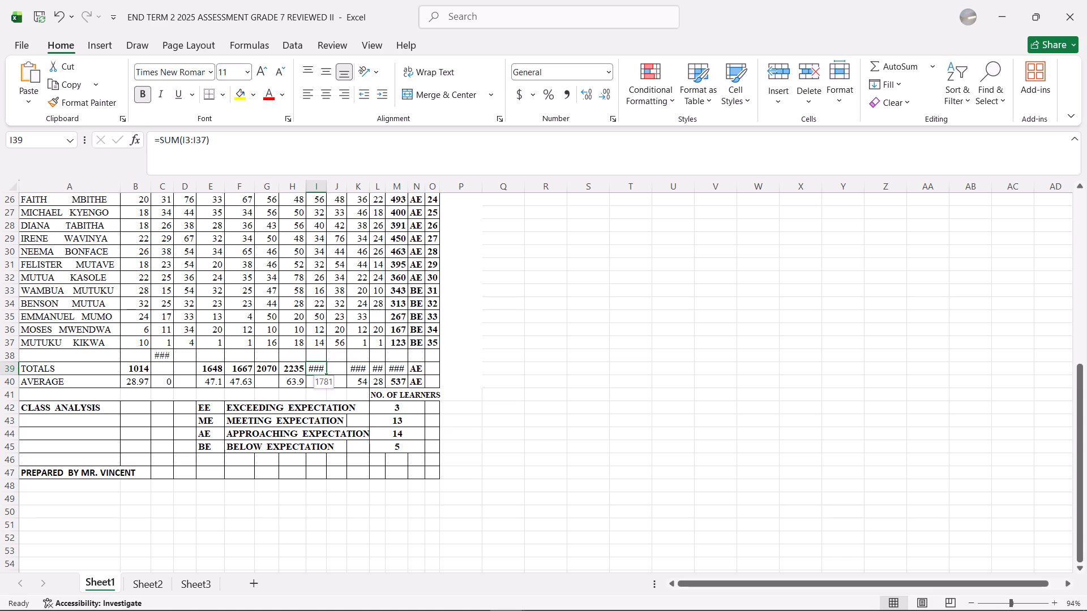
pyautogui.click(319, 371)
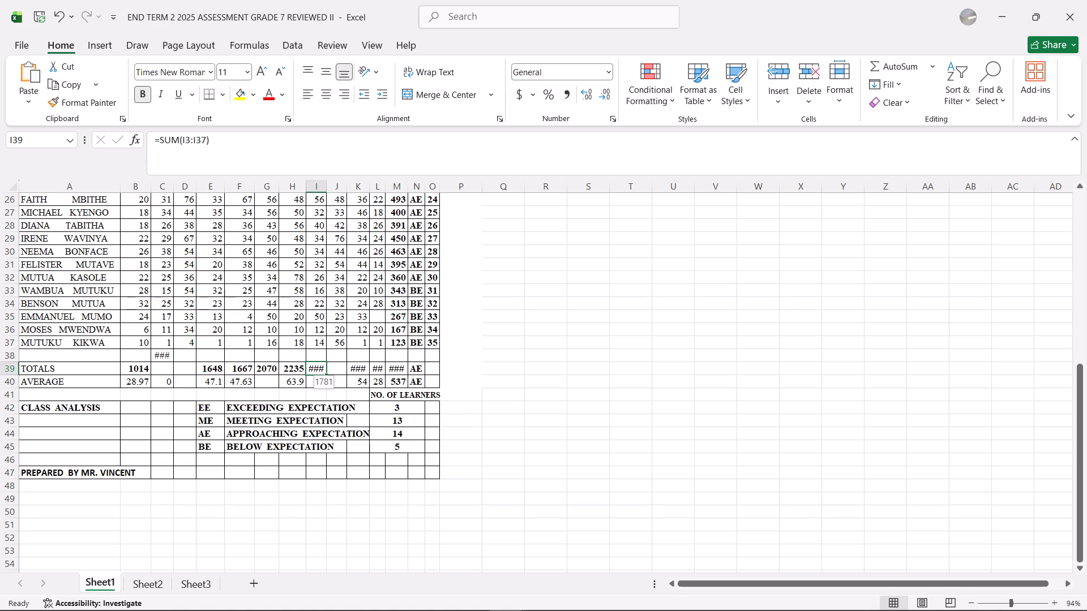
pyautogui.click(319, 368)
pyautogui.click(319, 368)
pyautogui.press('BackSpace')
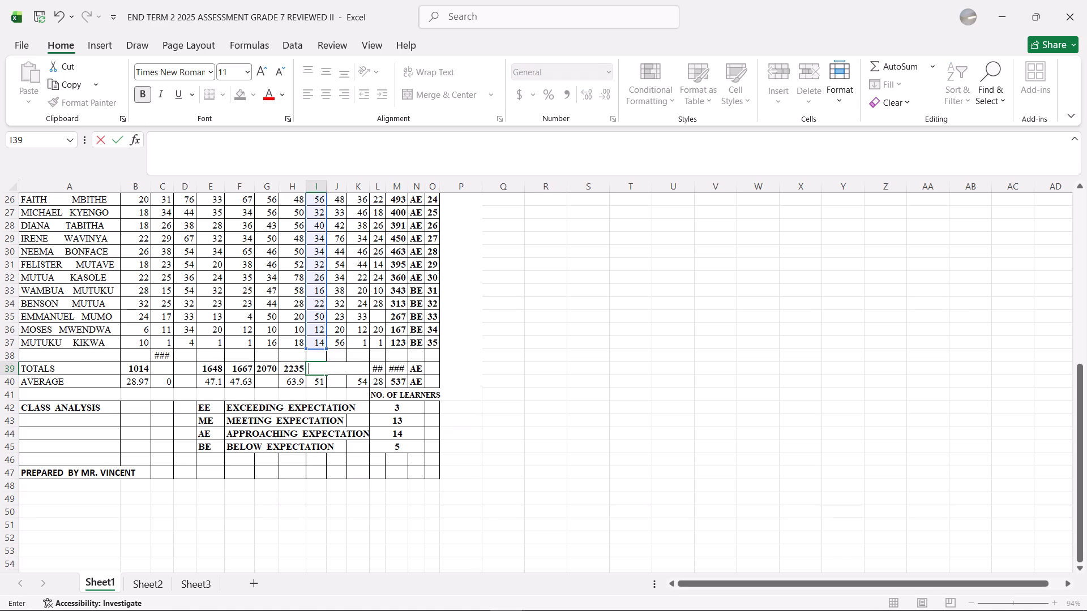
pyautogui.moveTo(325, 356); pyautogui.dragTo(326, 356)
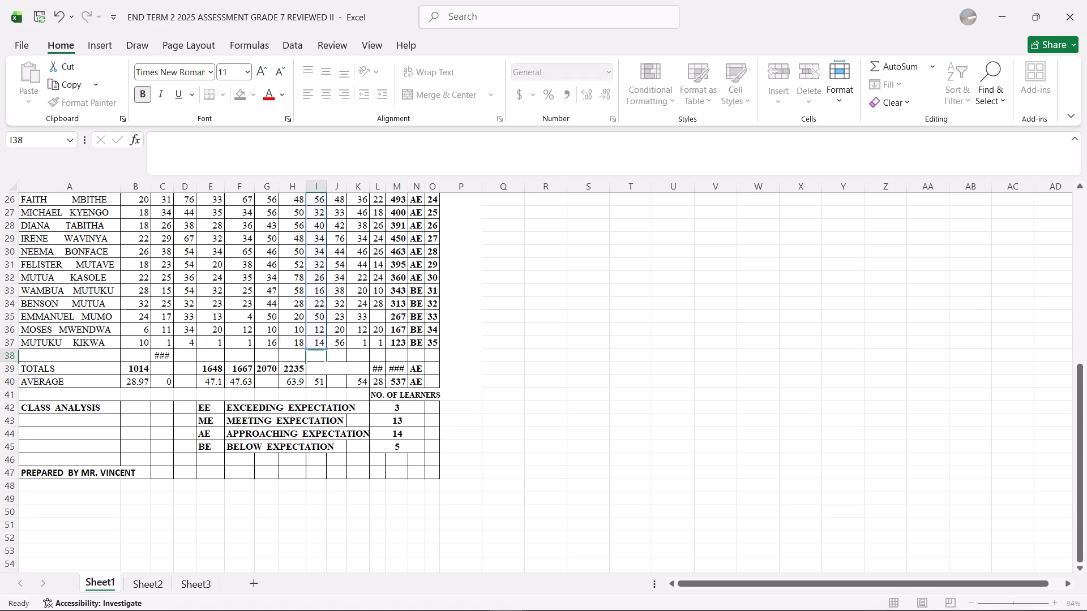
pyautogui.moveTo(326, 356); pyautogui.dragTo(312, 370)
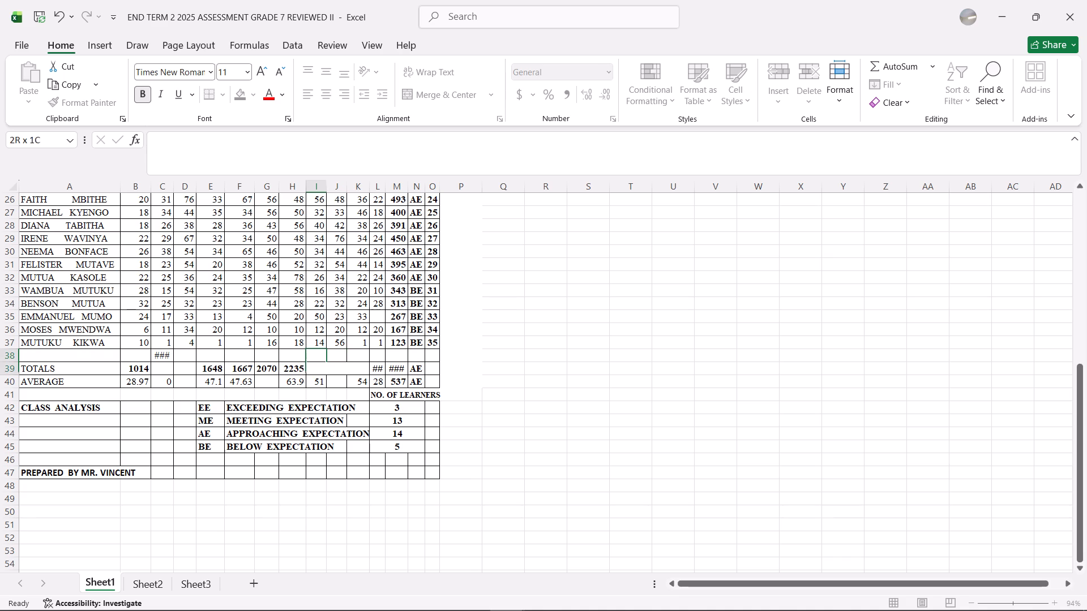
# Insert AutoSum formulas for the SST column in cells I38 and I39.
pyautogui.moveTo(312, 370); pyautogui.dragTo(312, 372)
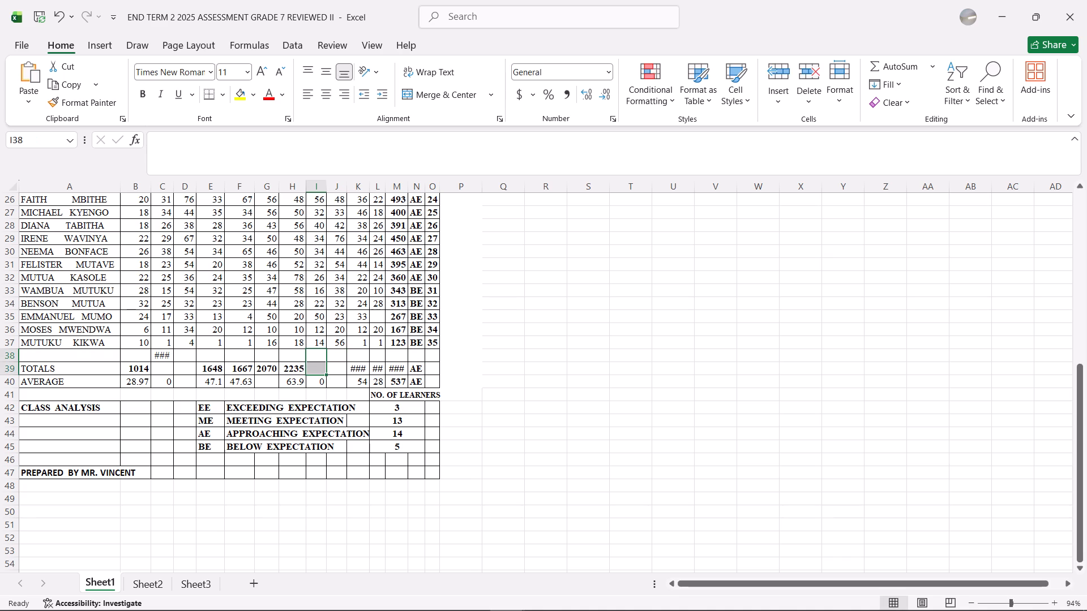
pyautogui.click(934, 62)
pyautogui.click(917, 86)
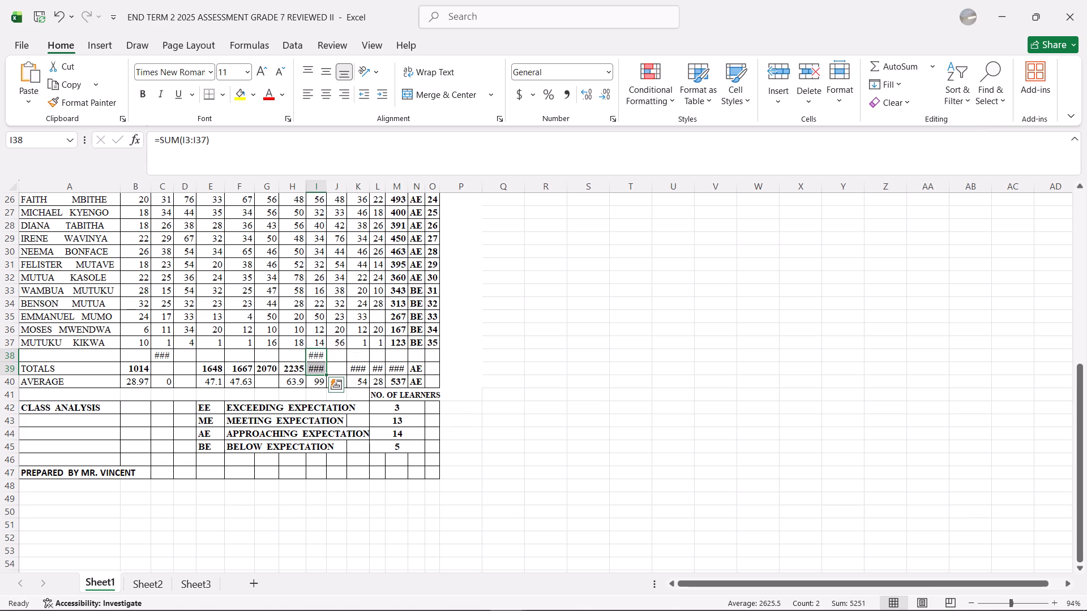
# Open the sum formula in the TOTALS cell I39 to examine its range.
pyautogui.click(321, 367)
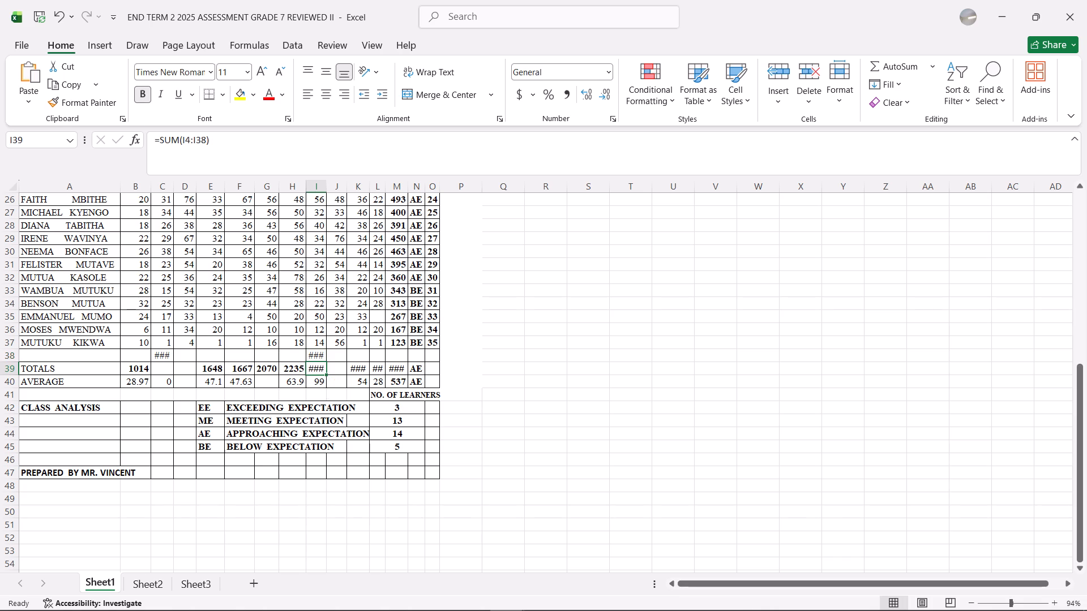
pyautogui.doubleClick(317, 368)
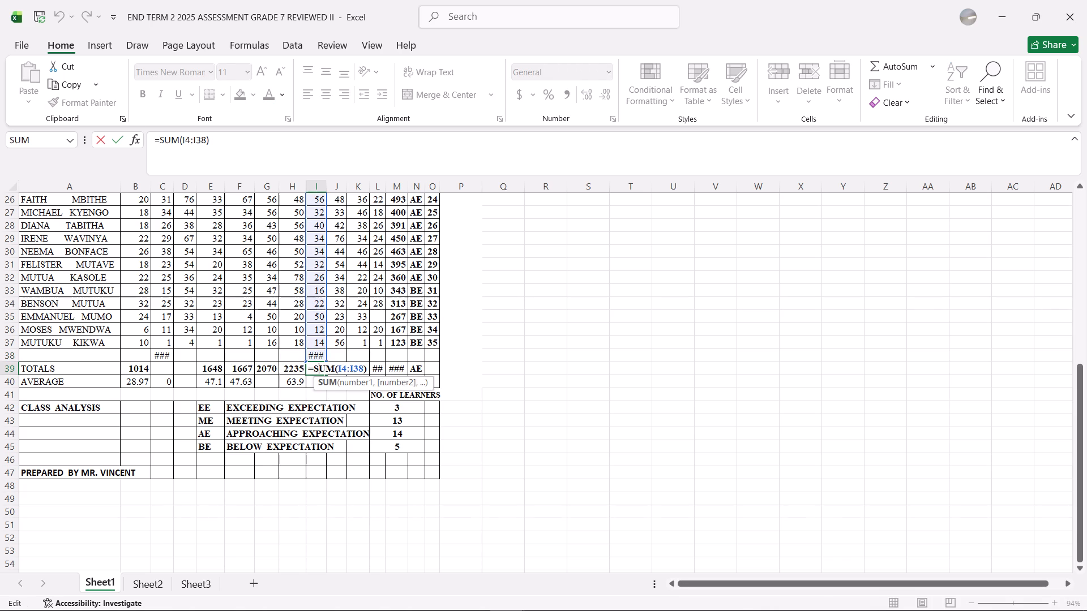
pyautogui.scroll(-1, 246, 425)
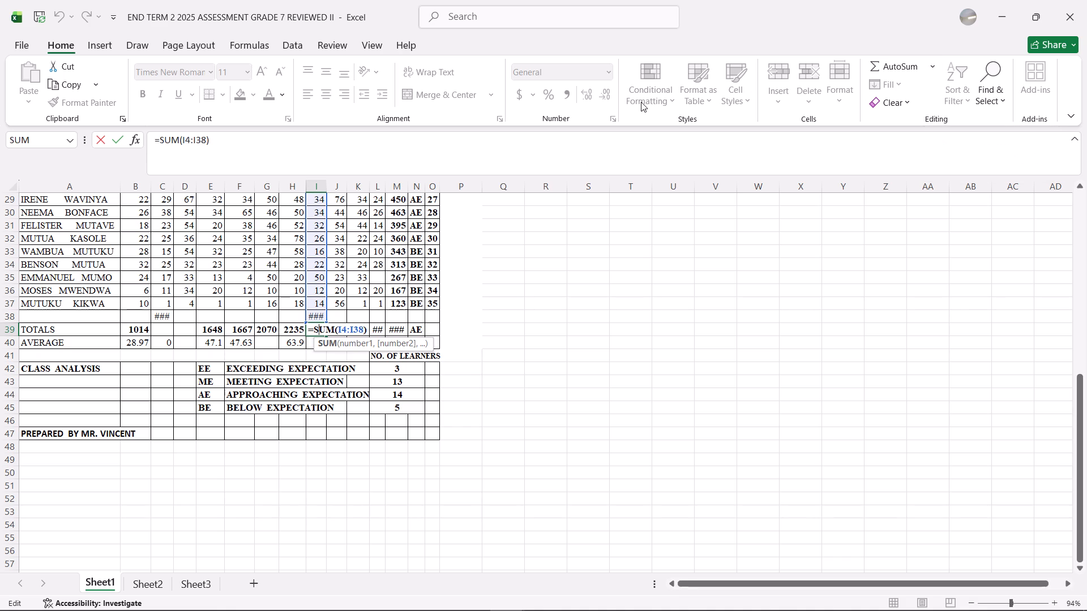
# Replace the formula in the AVERAGE cell B40 with an Average function over the range B3:B37.
pyautogui.click(137, 343)
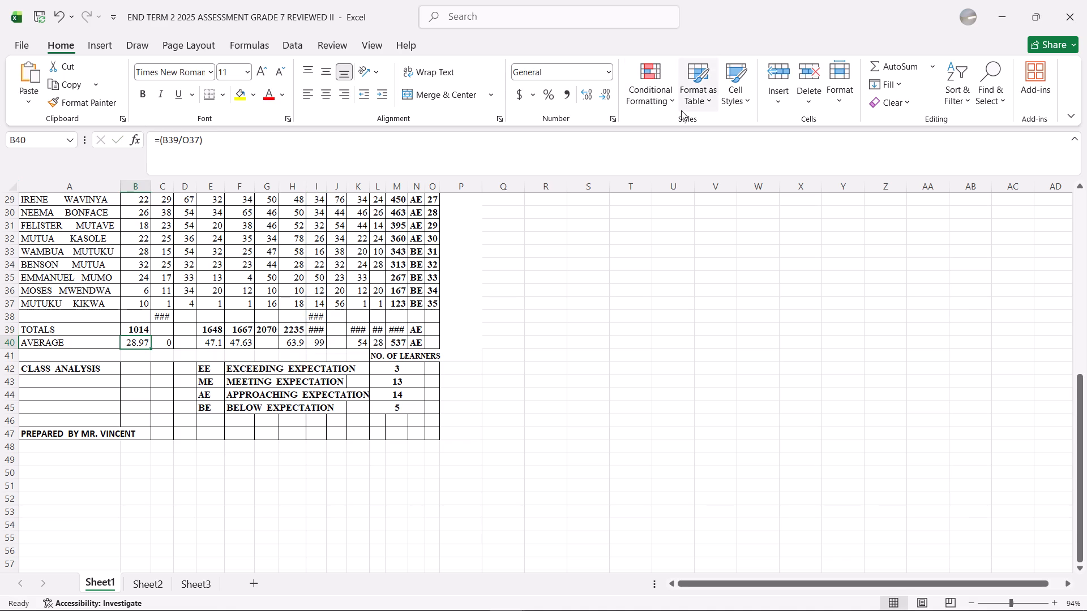
pyautogui.click(934, 62)
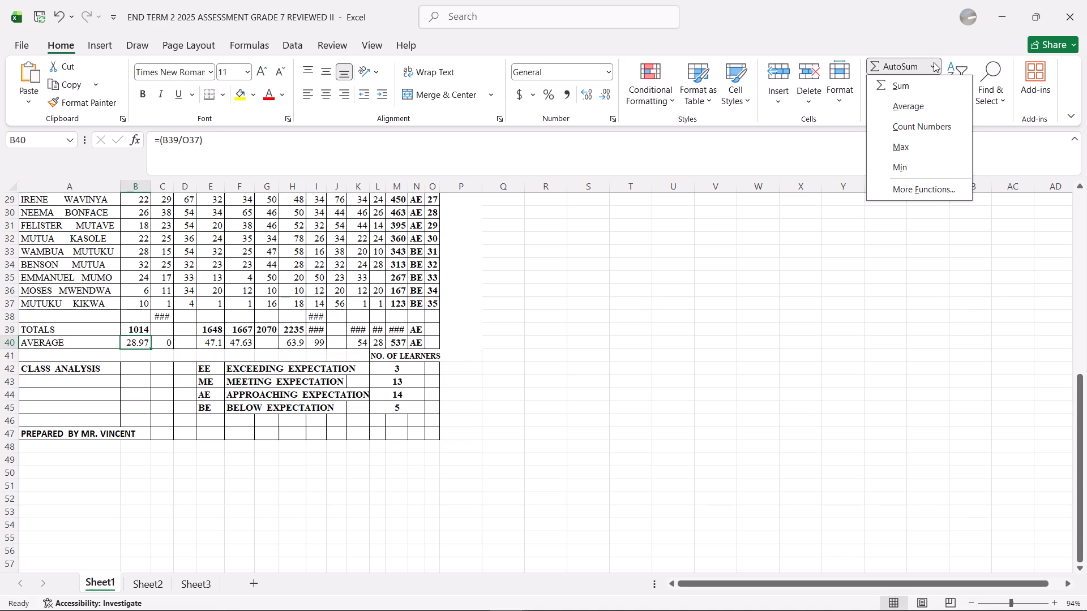
pyautogui.click(923, 109)
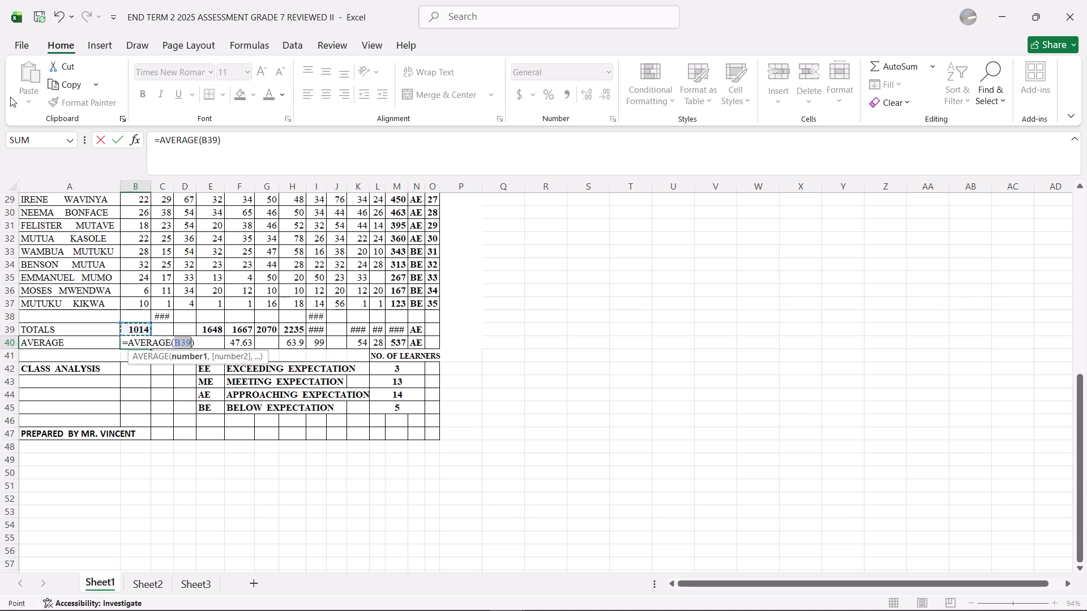
pyautogui.click(58, 4)
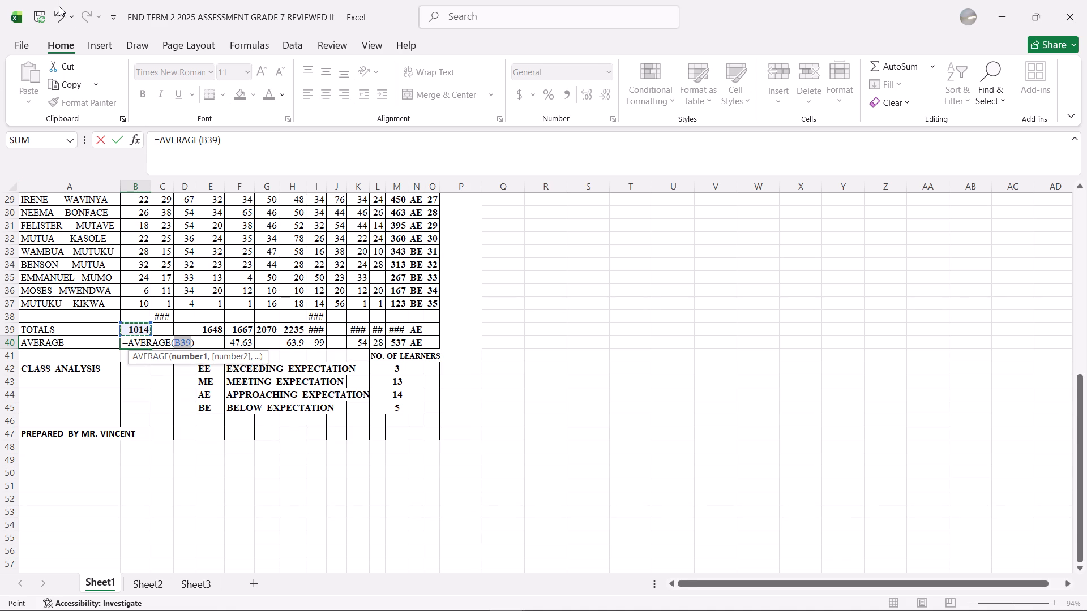
pyautogui.click(59, 10)
pyautogui.click(59, 10)
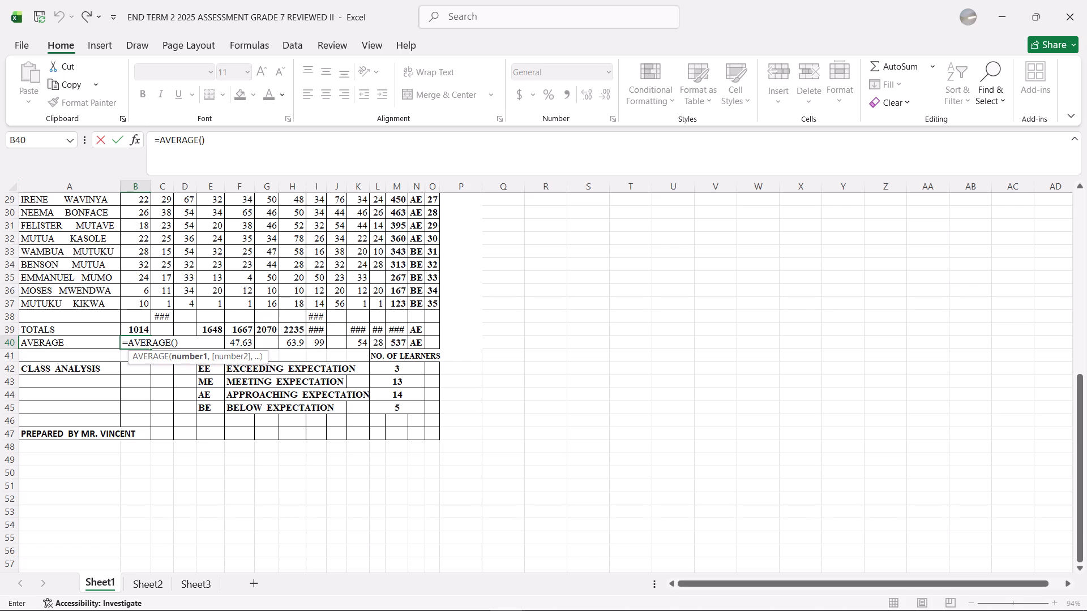
pyautogui.scroll(1, 215, 296)
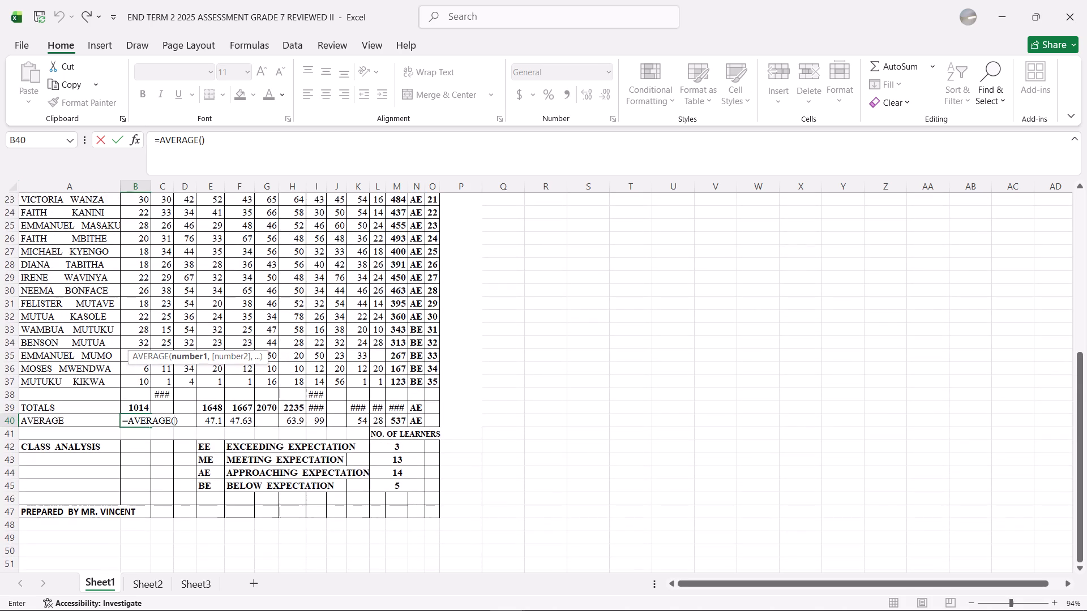
pyautogui.scroll(-1, 215, 296)
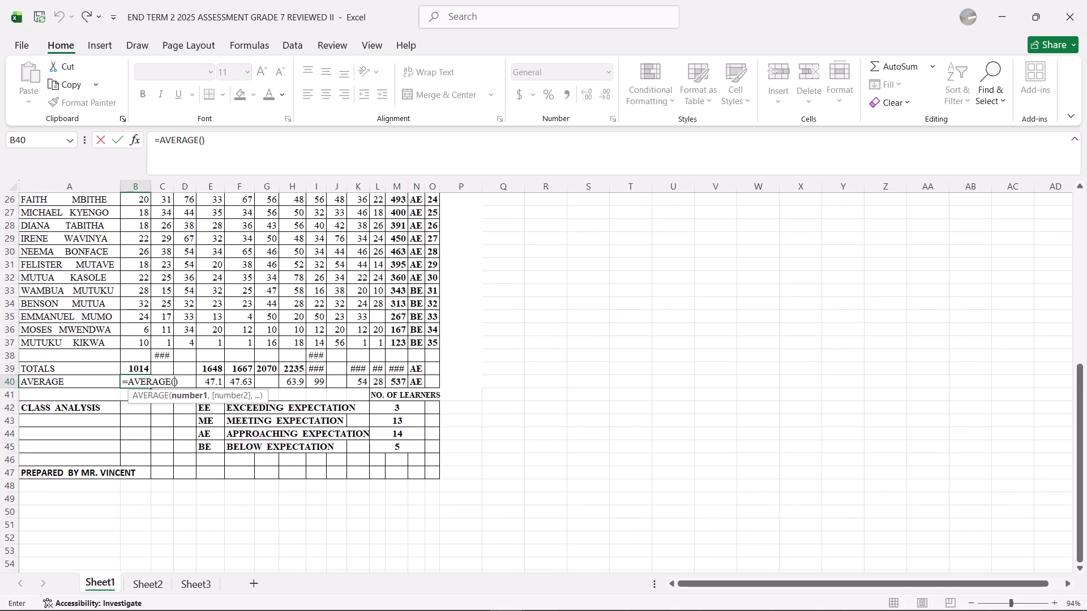
pyautogui.press('b')
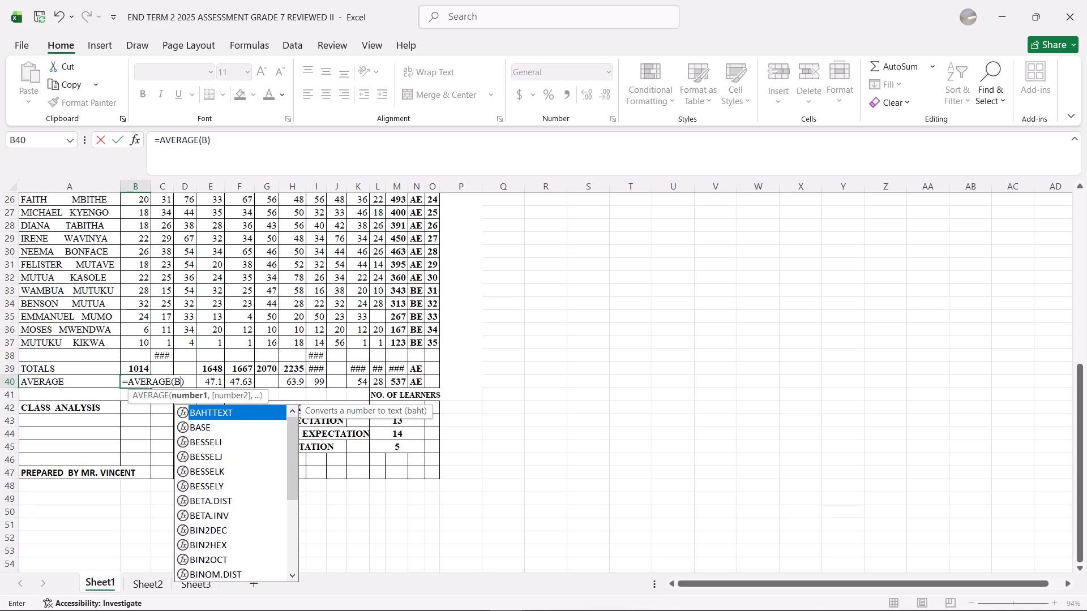
pyautogui.press('3')
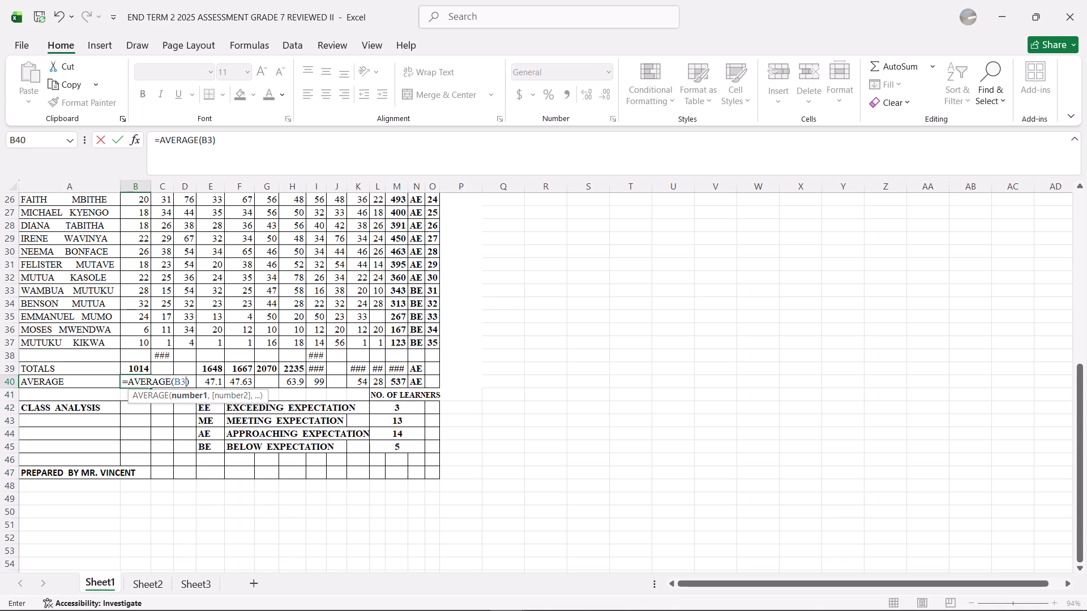
pyautogui.hotkey('shift', ':')
pyautogui.write('B37')
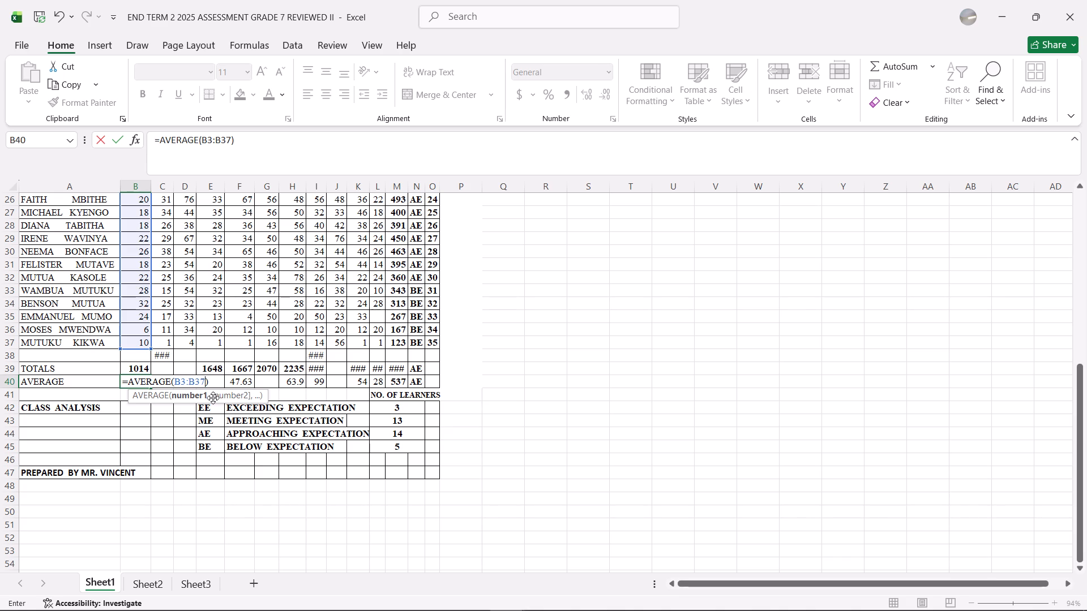
pyautogui.press('Return')
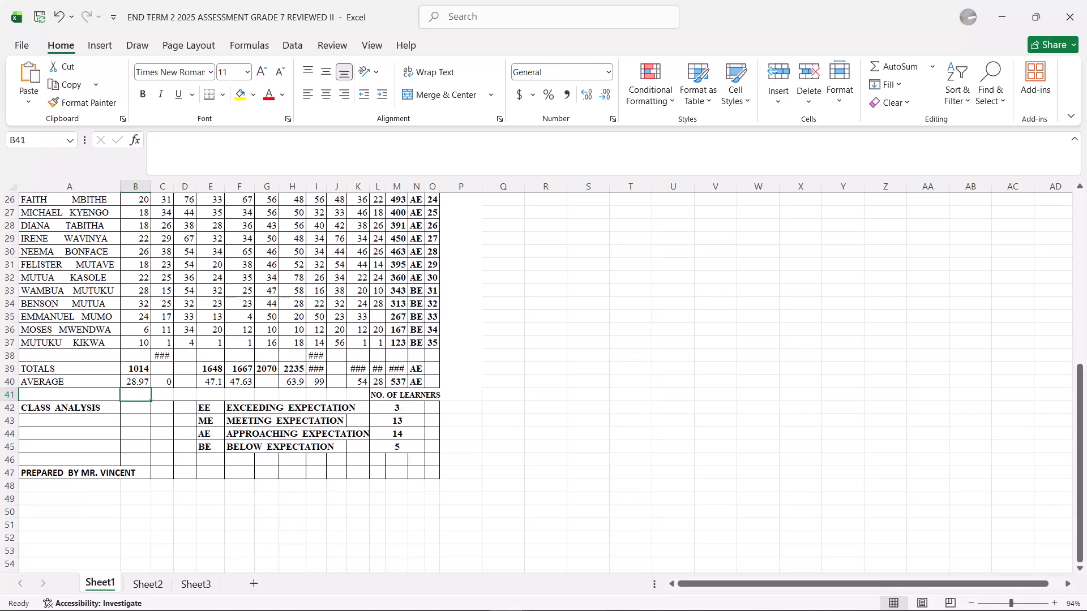
# Replace the formula in the AVERAGE cell C40 with an Average function over the range C3:C37.
pyautogui.click(164, 379)
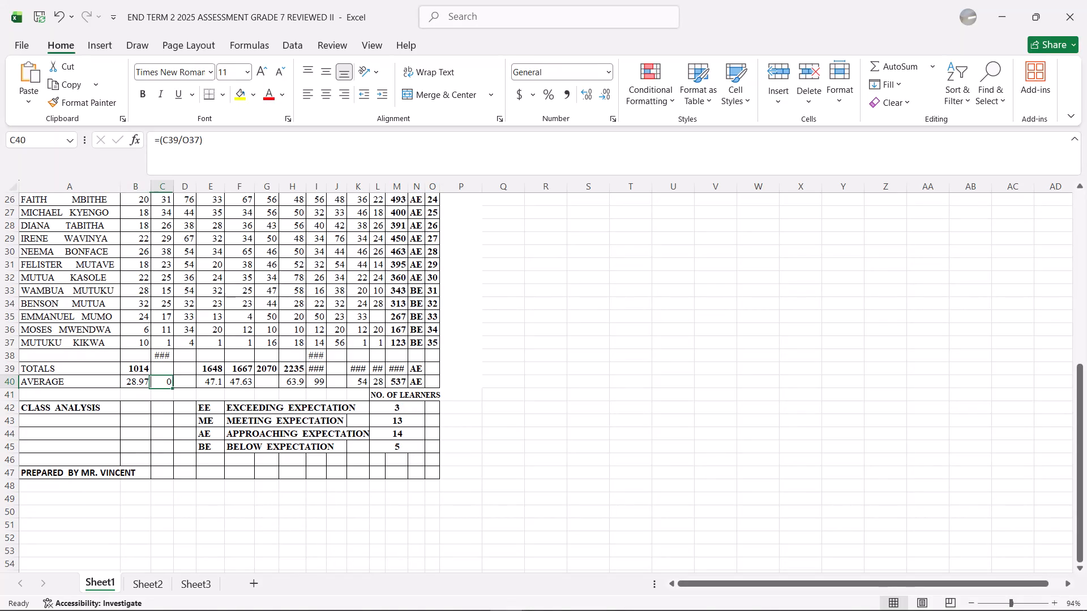
pyautogui.click(934, 68)
pyautogui.click(918, 104)
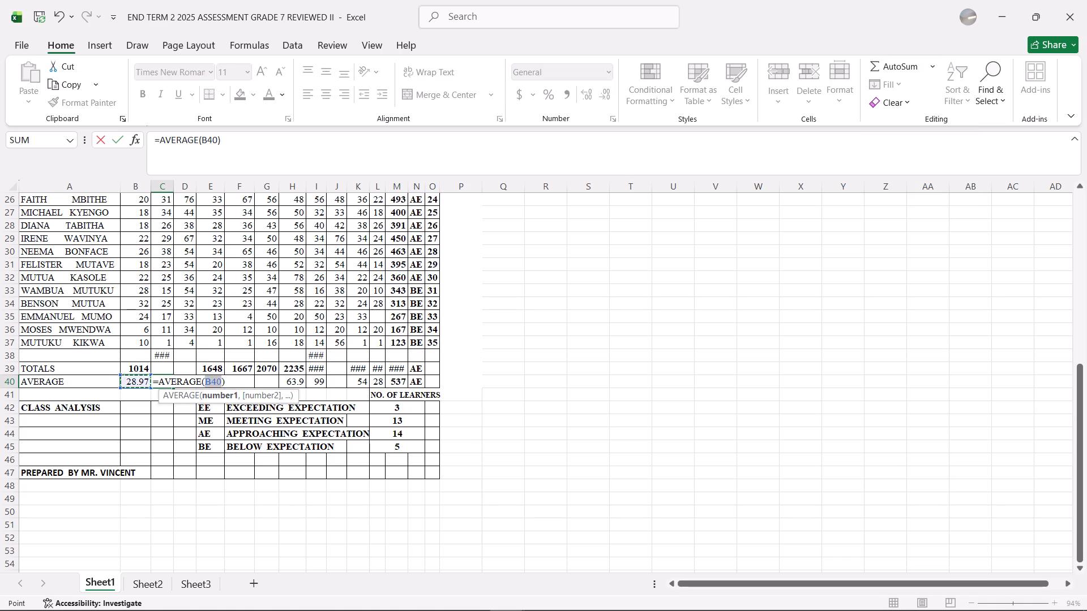
pyautogui.press('BackSpace')
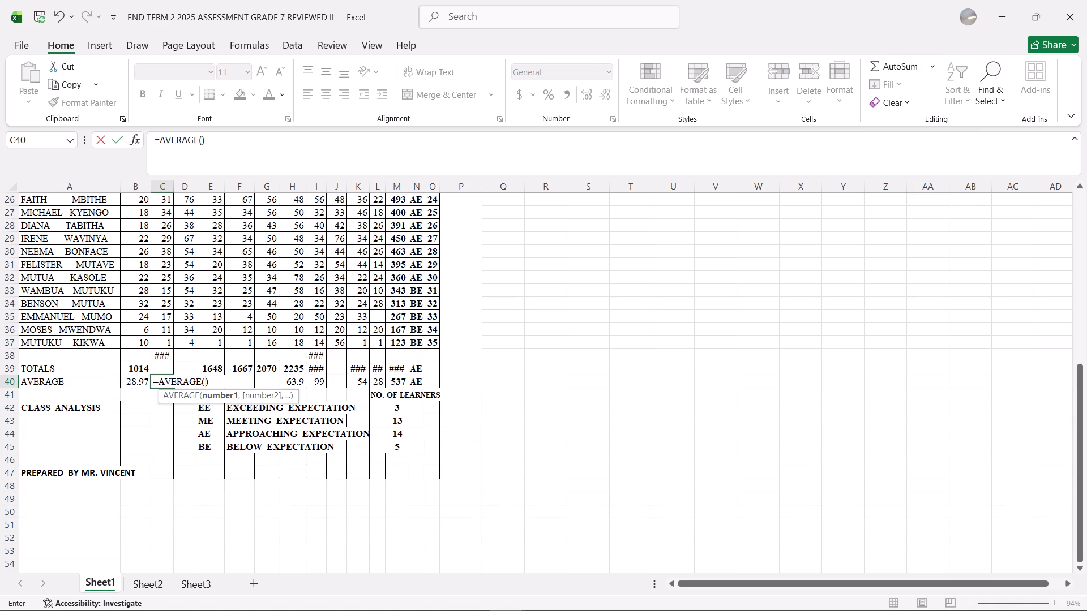
pyautogui.write('C3')
pyautogui.hotkey('shift', ':')
pyautogui.press('c')
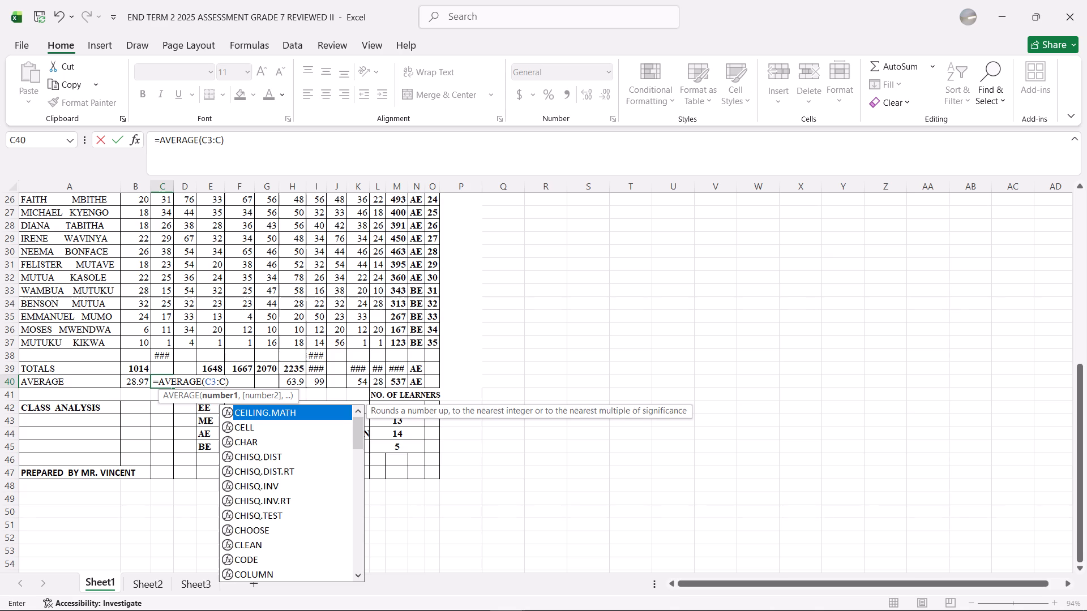
pyautogui.press('3')
pyautogui.press('7')
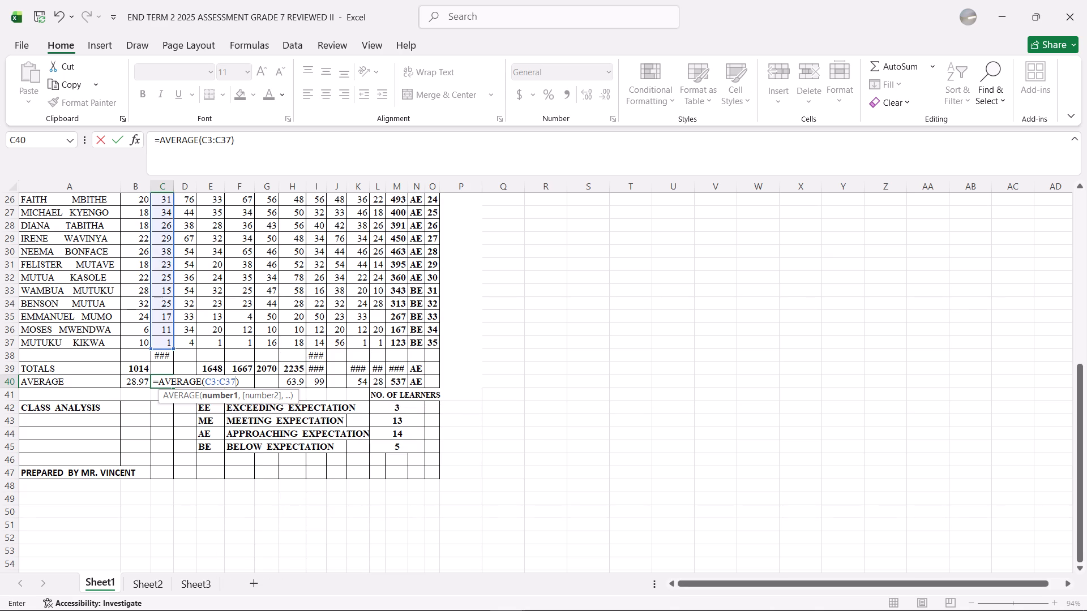
pyautogui.press('Return')
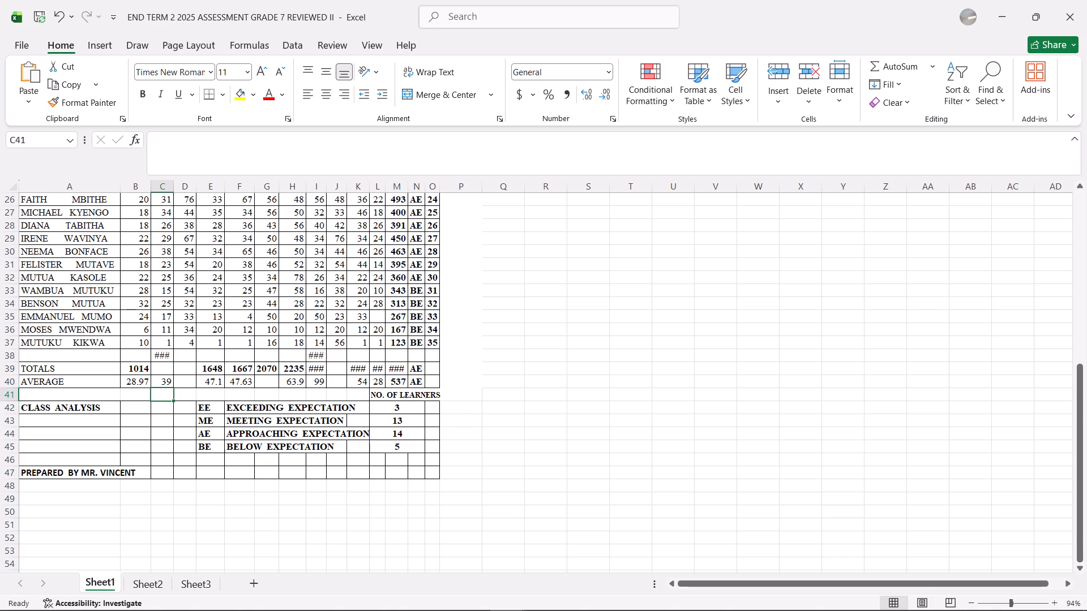
# Clear the existing formula from the AVERAGE cell E40 and try to insert an Average function in its place.
pyautogui.scroll(-1, 228, 372)
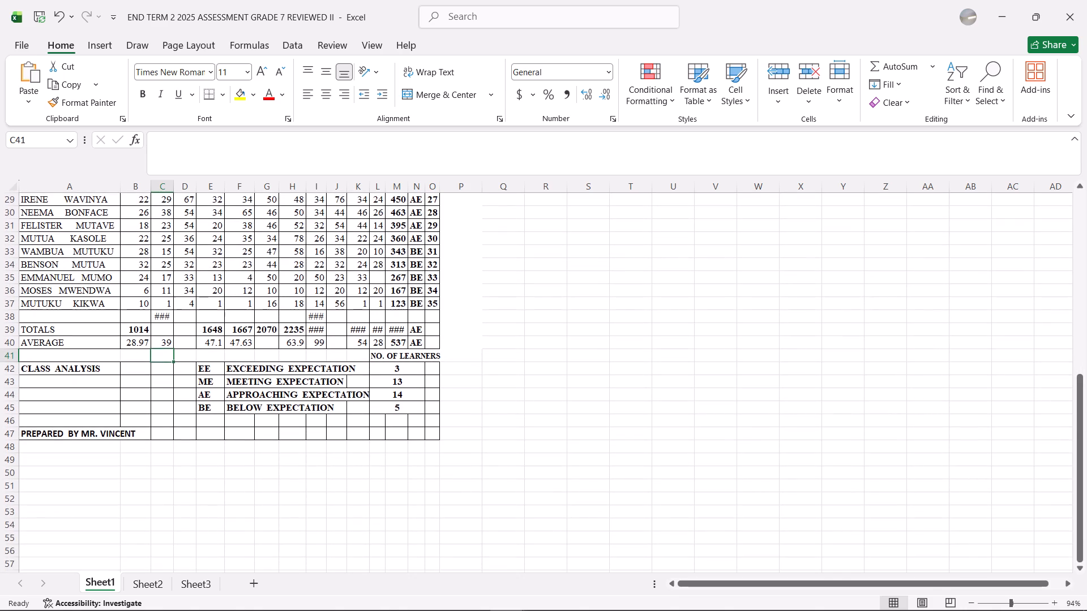
pyautogui.scroll(1, 228, 372)
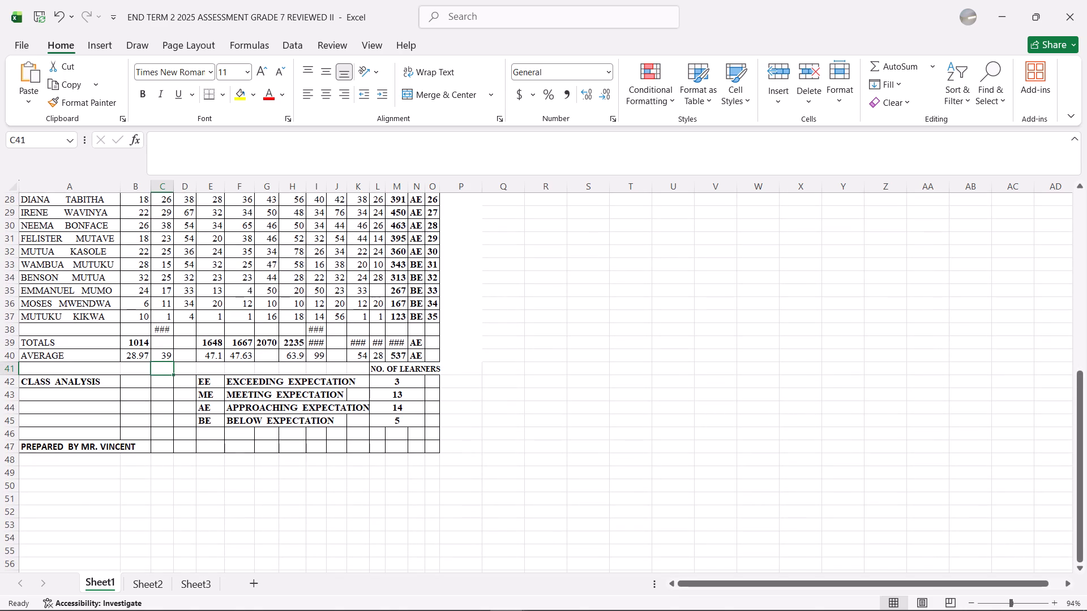
pyautogui.click(215, 356)
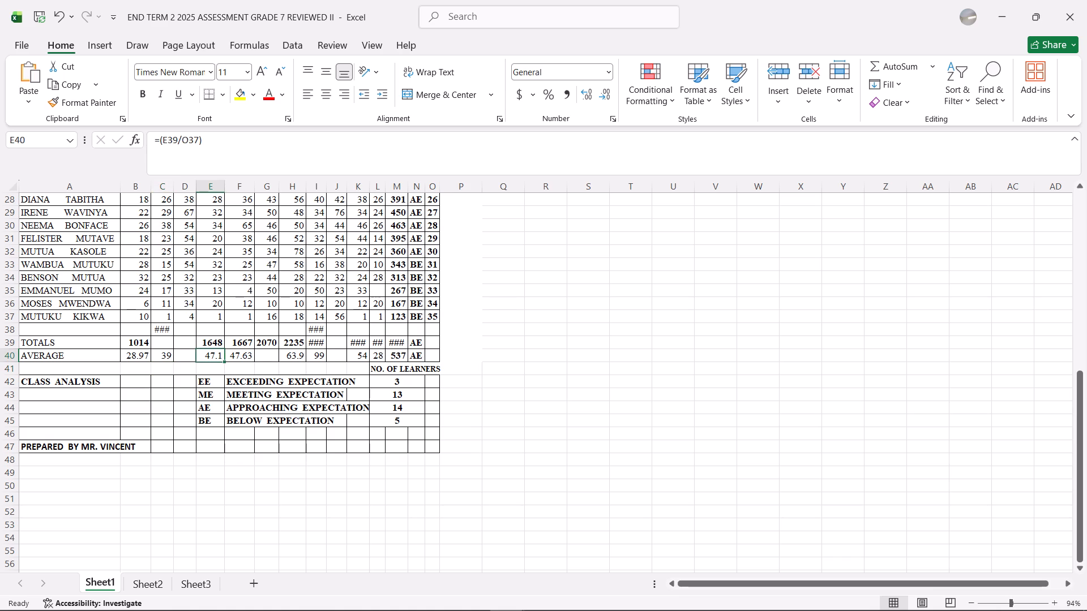
pyautogui.press('BackSpace')
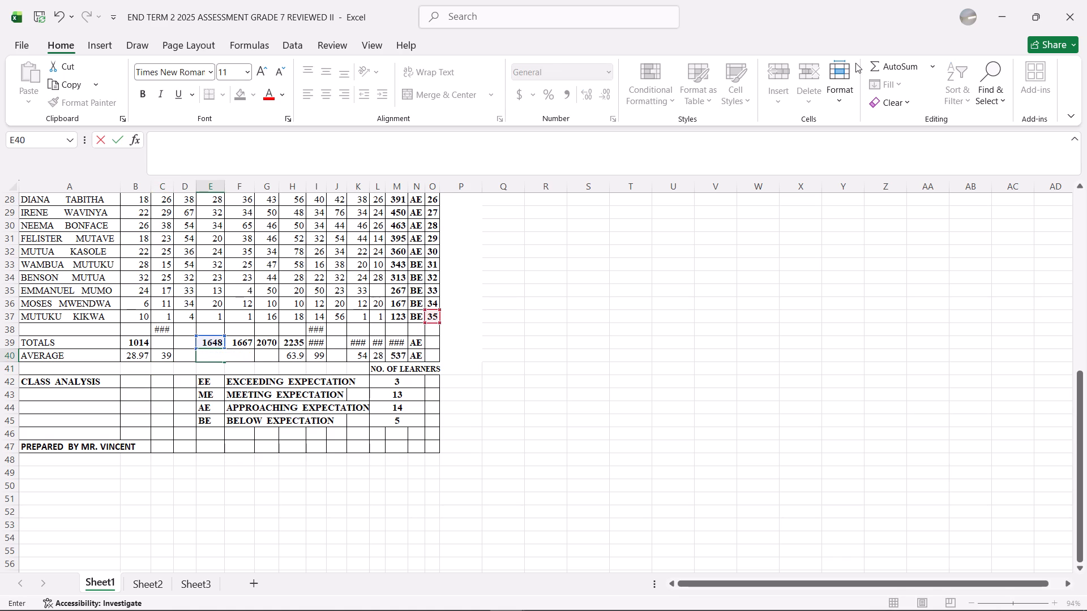
pyautogui.click(926, 63)
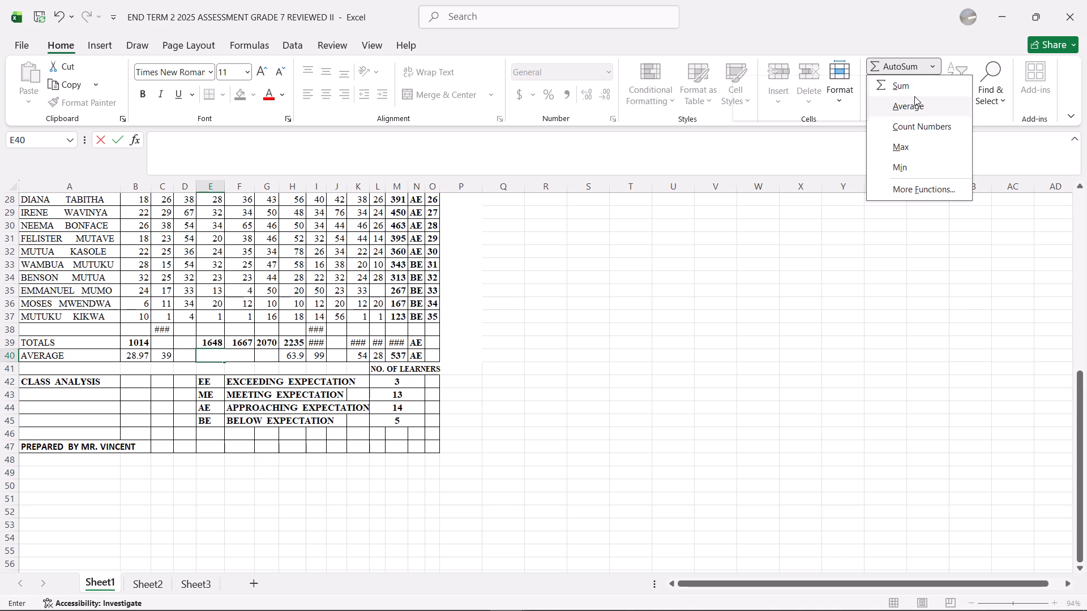
pyautogui.click(914, 96)
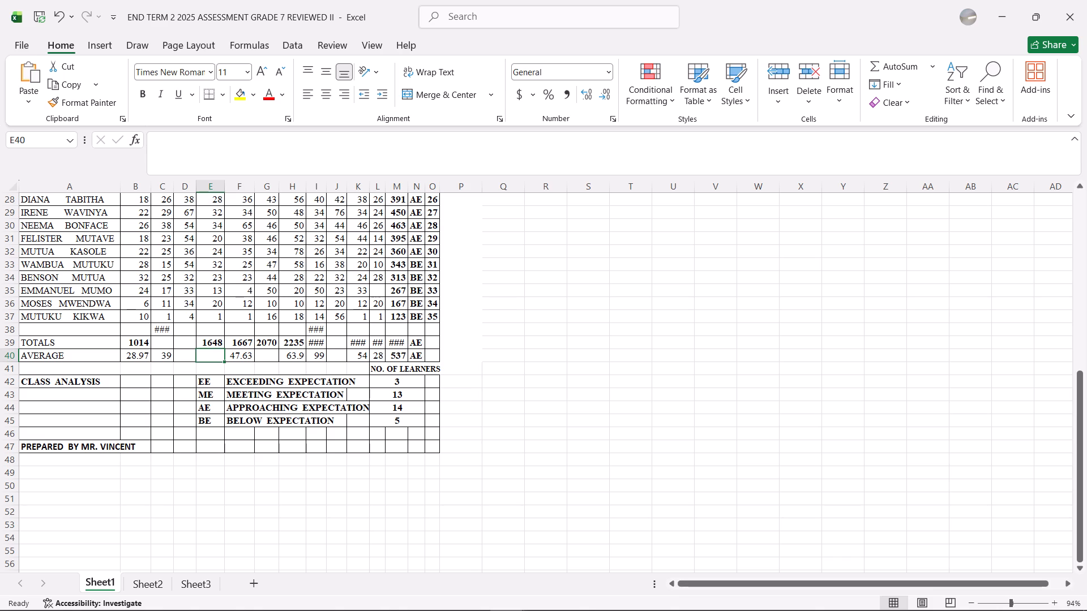
# Look over the learners' scores from the AVERAGE row up to the subject header row.
pyautogui.scroll(1, 248, 277)
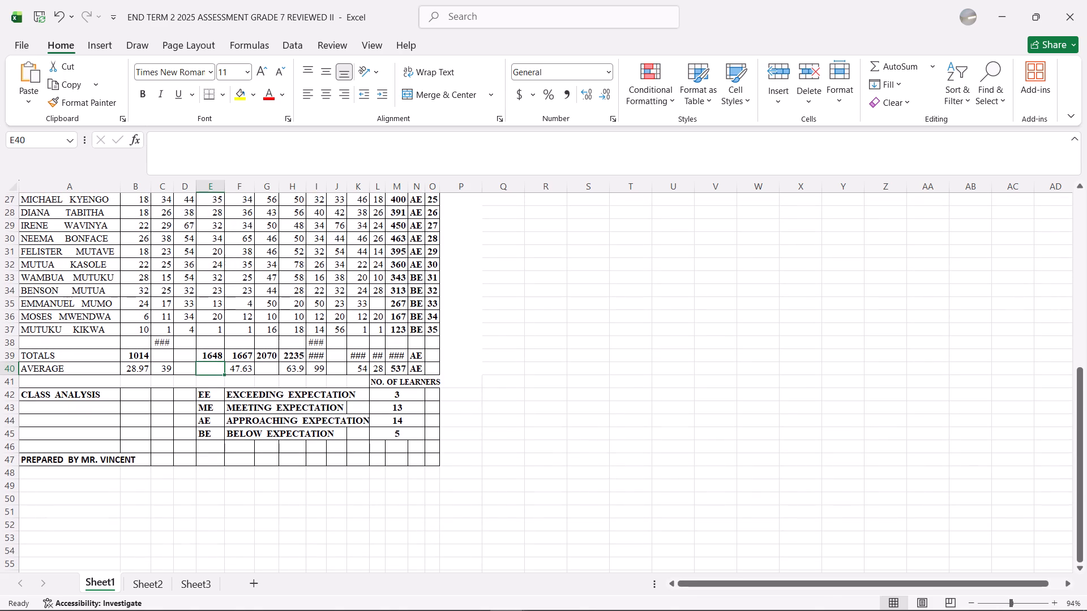
pyautogui.scroll(2, 248, 277)
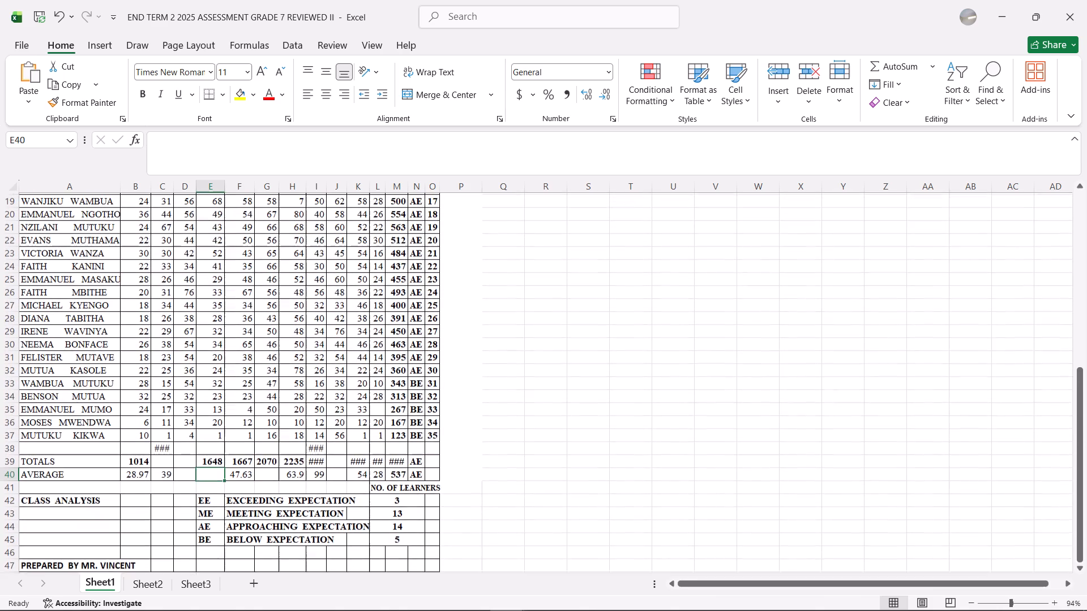
pyautogui.scroll(2, 248, 277)
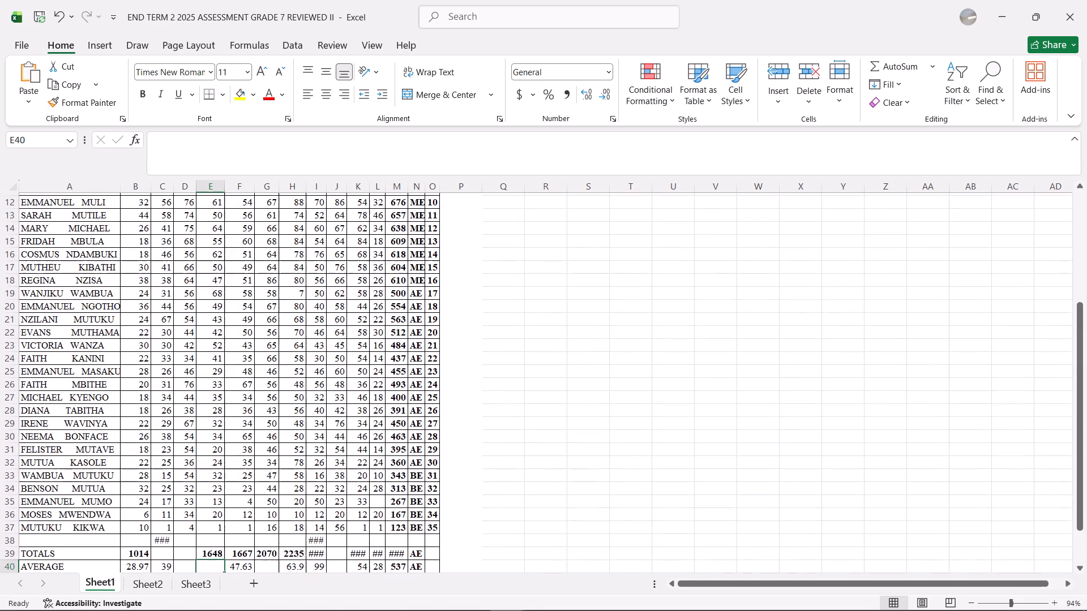
pyautogui.scroll(3, 233, 252)
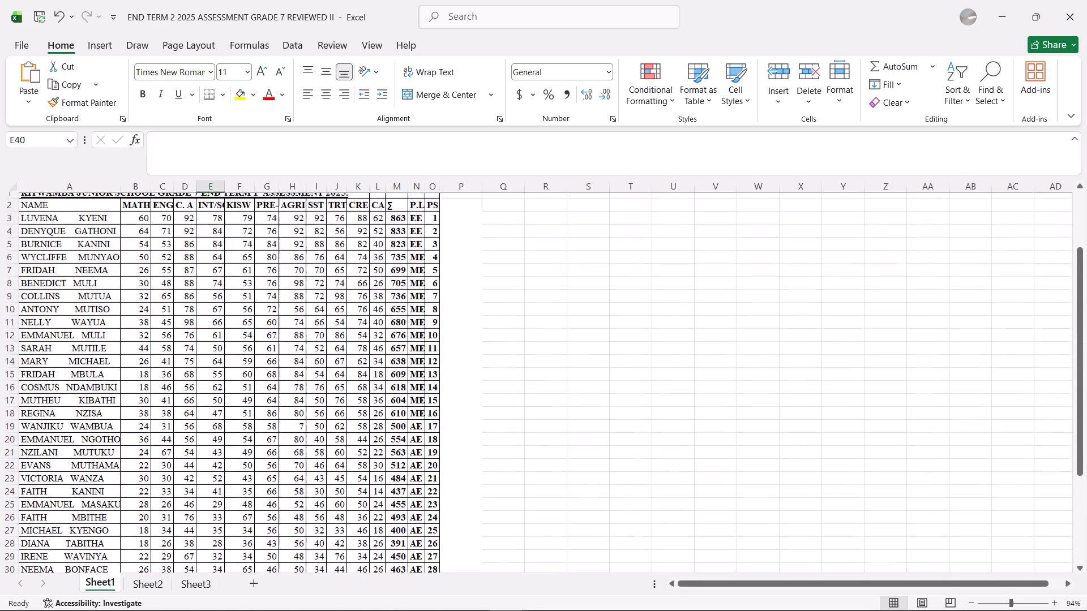
# Select the INT/SCI column from its header in E2 down to E37 to examine the range of scores.
pyautogui.scroll(1, 233, 252)
pyautogui.moveTo(214, 221); pyautogui.dragTo(215, 235)
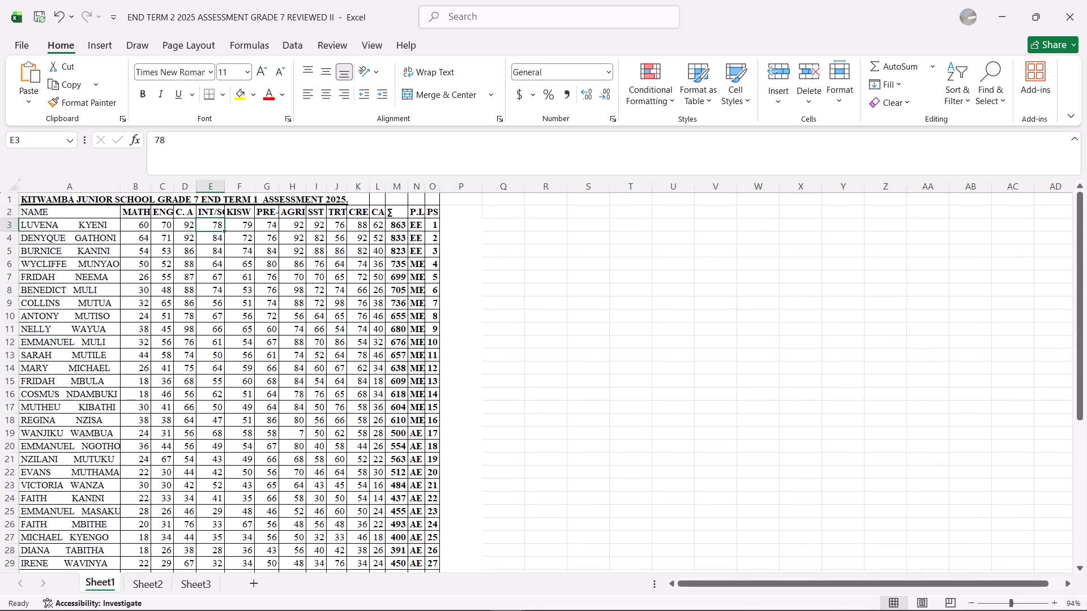
pyautogui.moveTo(215, 235); pyautogui.dragTo(217, 279)
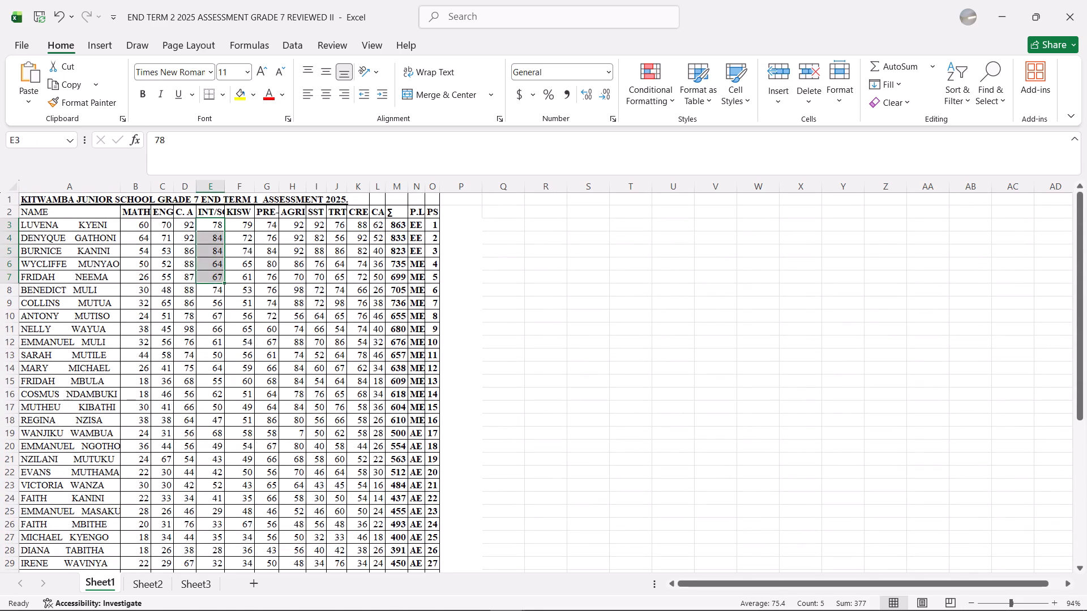
pyautogui.click(553, 281)
pyautogui.moveTo(217, 222); pyautogui.dragTo(214, 248)
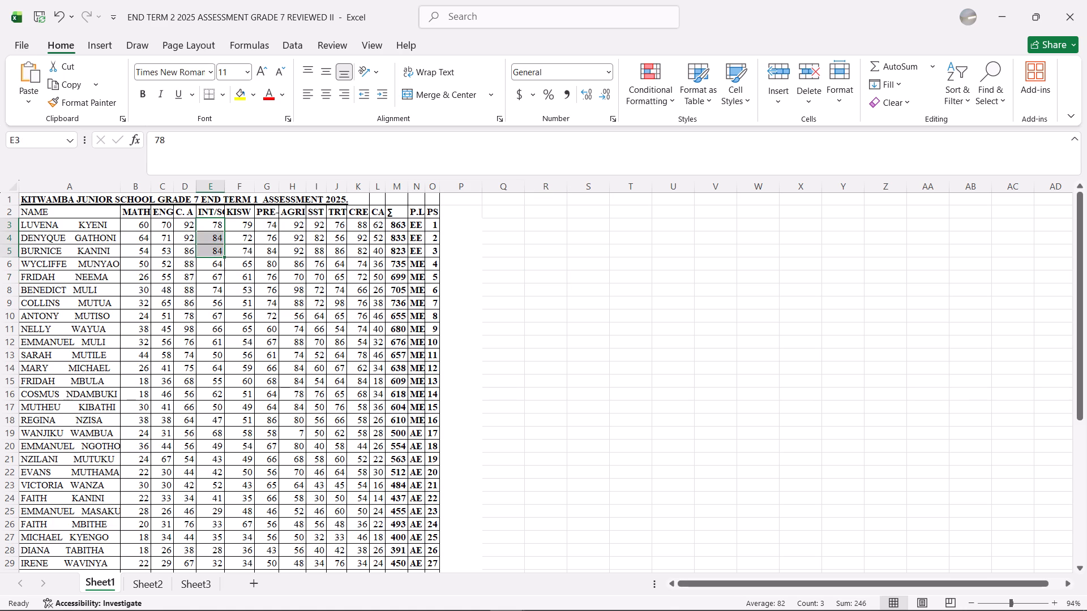
pyautogui.click(472, 258)
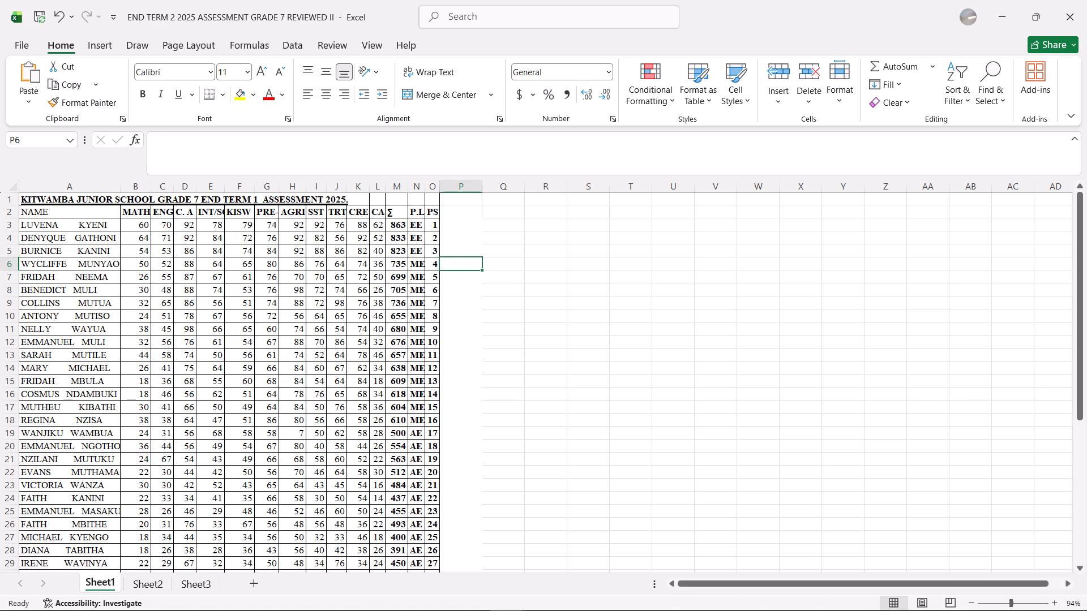
pyautogui.moveTo(221, 217); pyautogui.dragTo(221, 232)
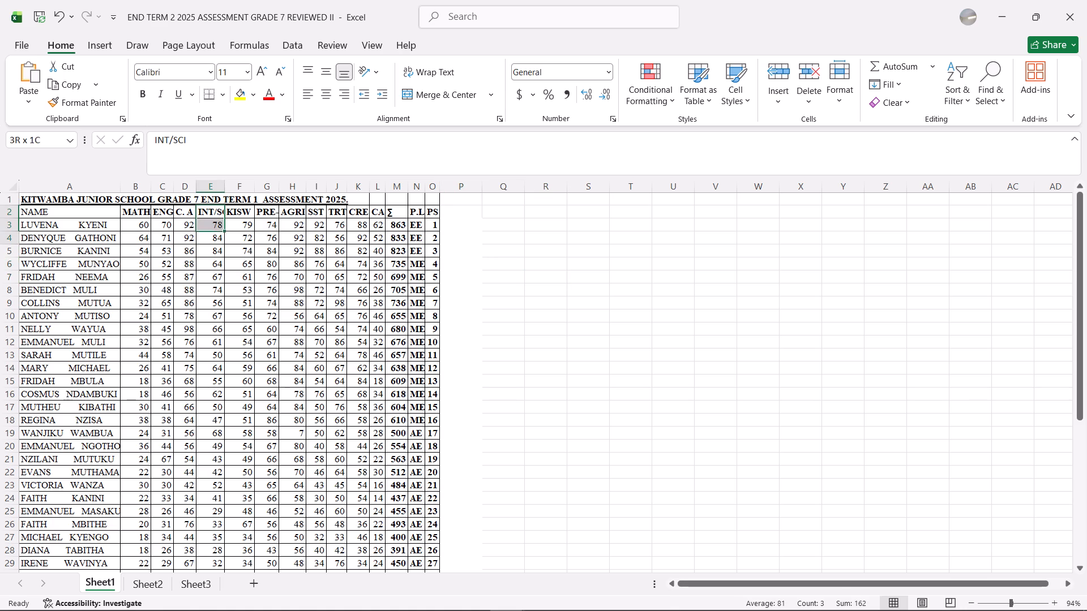
pyautogui.moveTo(221, 232); pyautogui.dragTo(212, 299)
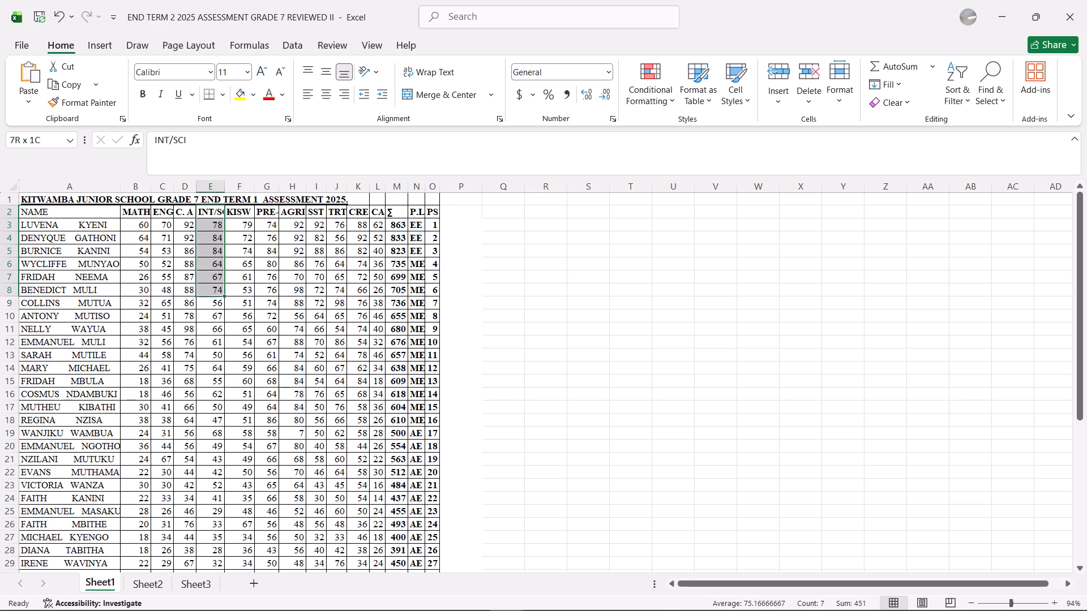
pyautogui.moveTo(212, 299); pyautogui.dragTo(209, 585)
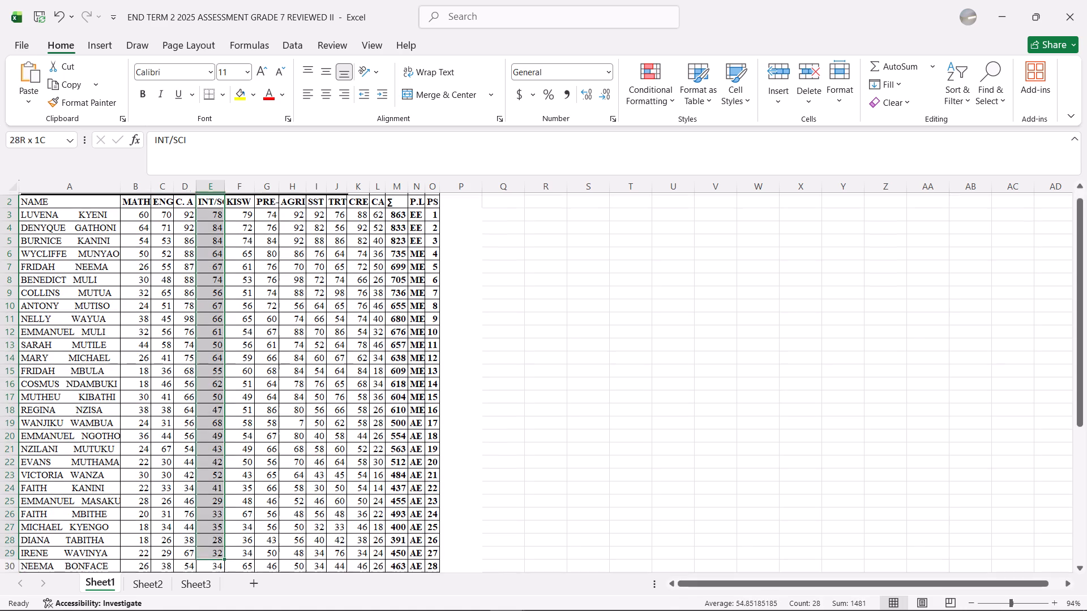
pyautogui.moveTo(209, 585); pyautogui.dragTo(214, 600)
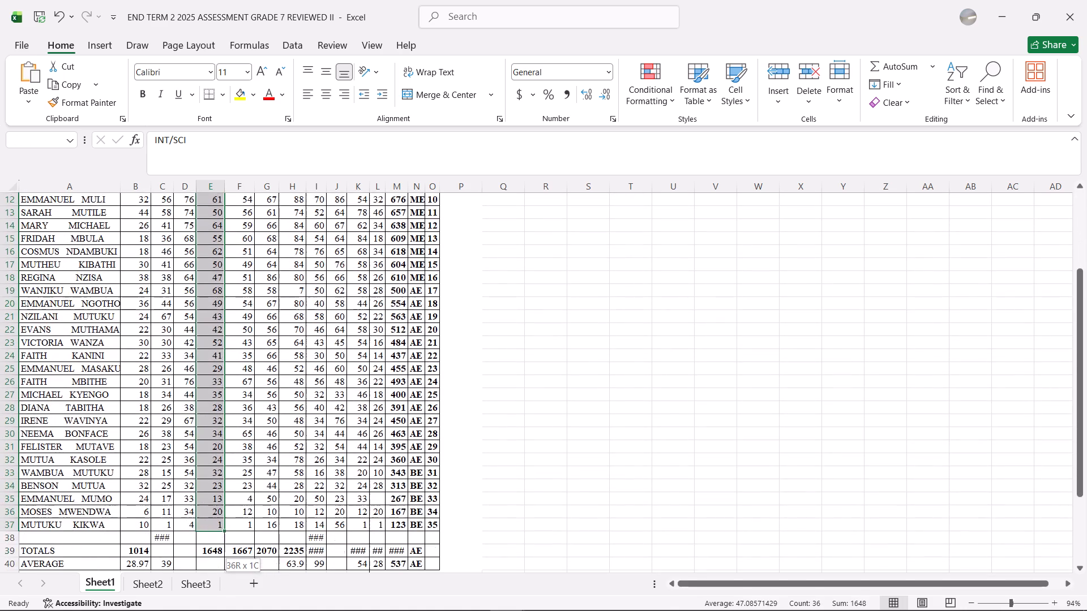
pyautogui.moveTo(214, 600); pyautogui.dragTo(222, 504)
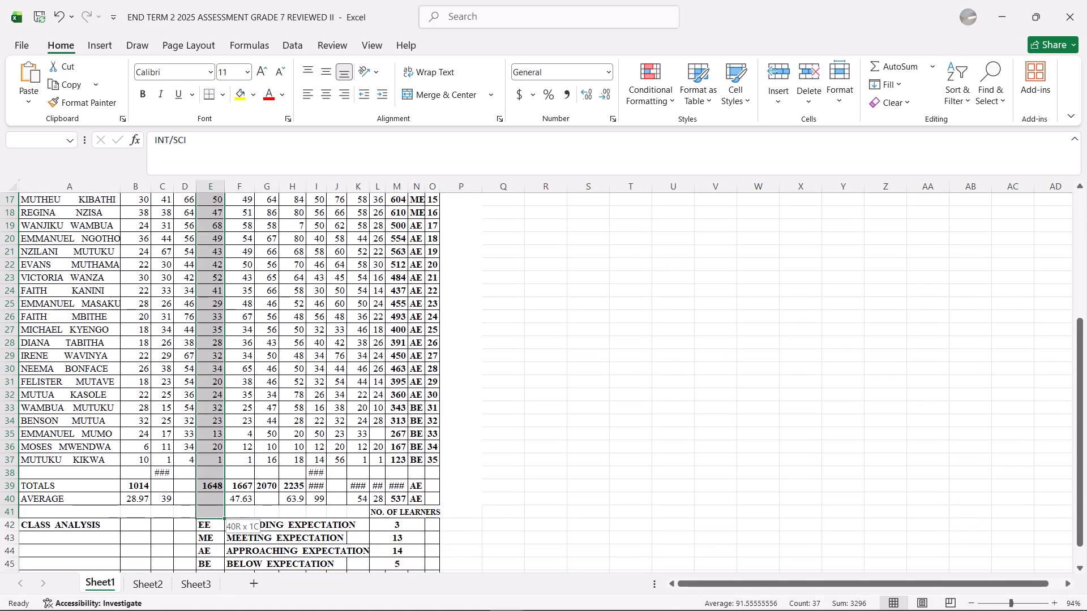
pyautogui.moveTo(222, 504); pyautogui.dragTo(223, 455)
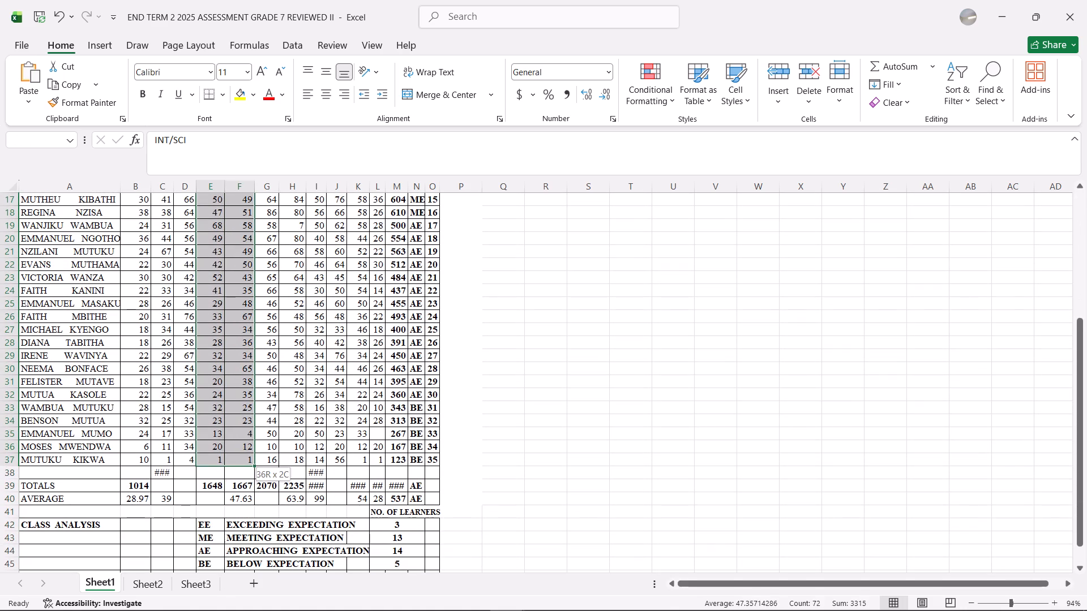
pyautogui.moveTo(223, 455); pyautogui.dragTo(211, 454)
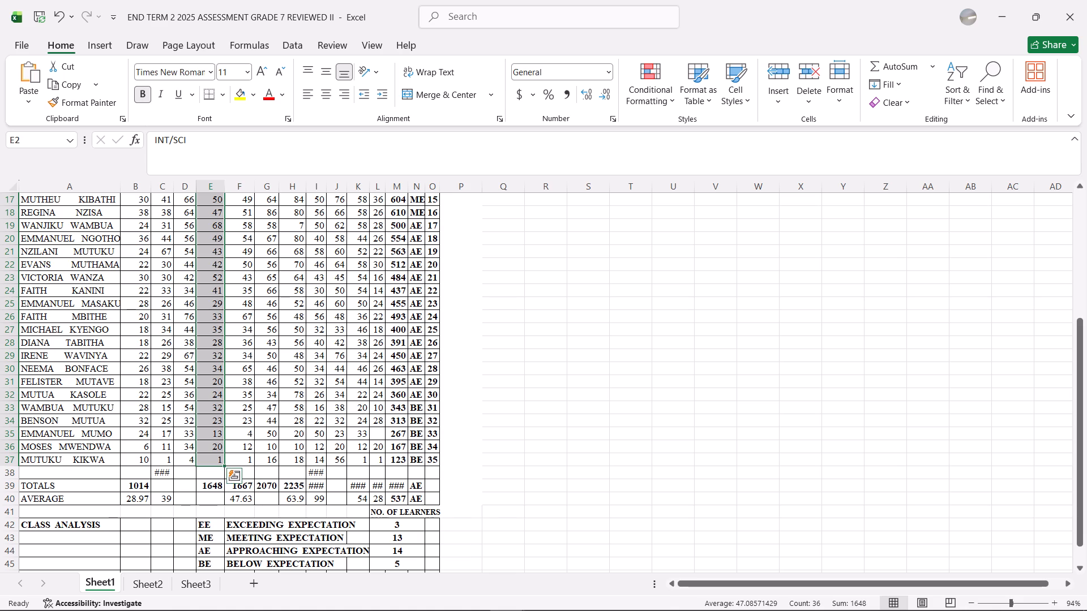
# Insert an Average function over the range E3:E37 in the AVERAGE cell E40.
pyautogui.click(216, 502)
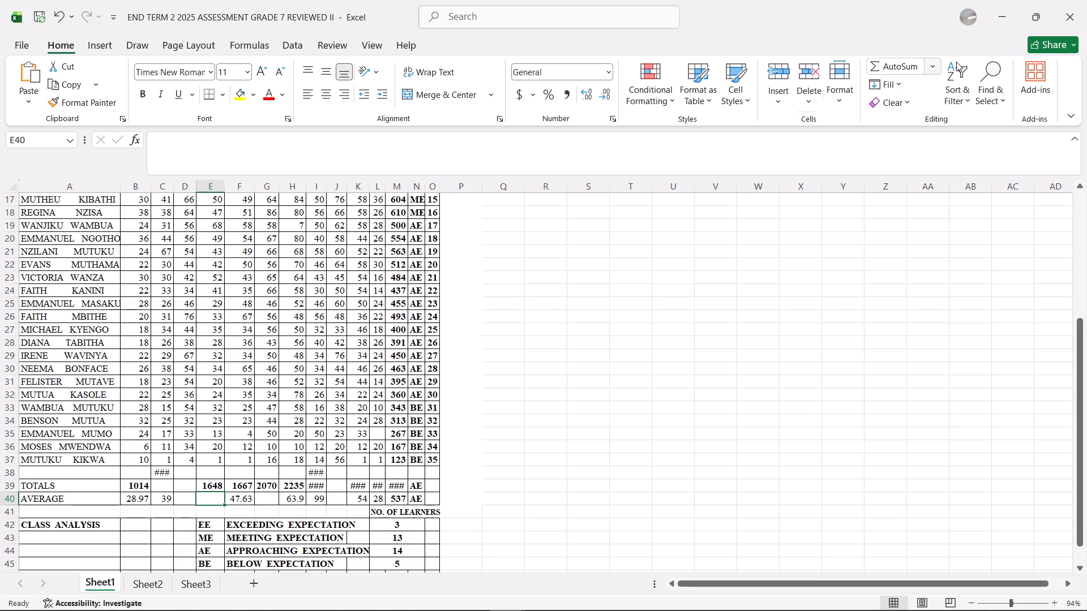
pyautogui.click(930, 70)
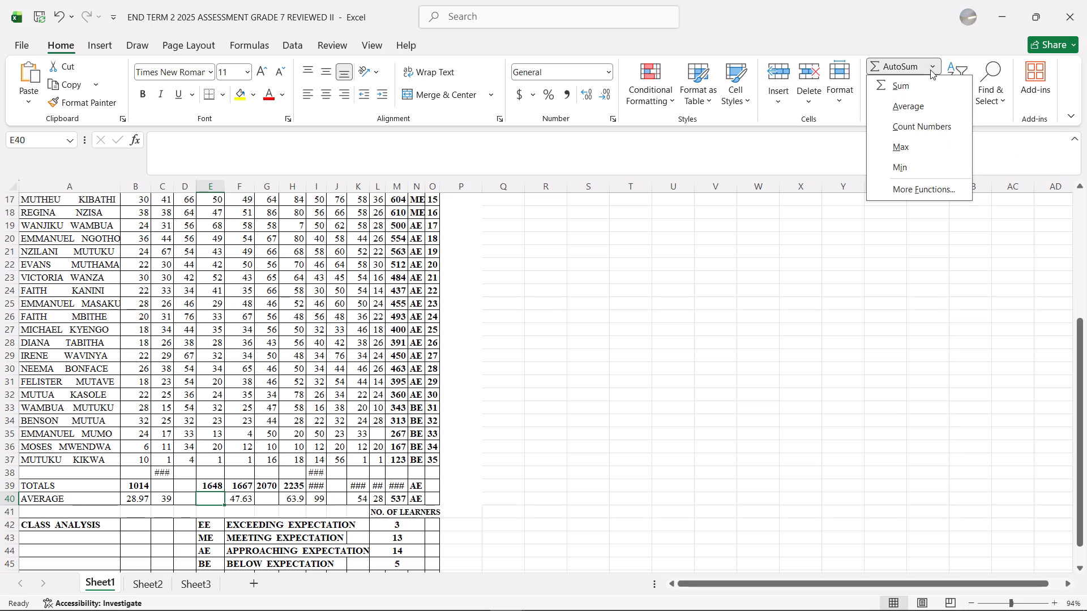
pyautogui.click(932, 104)
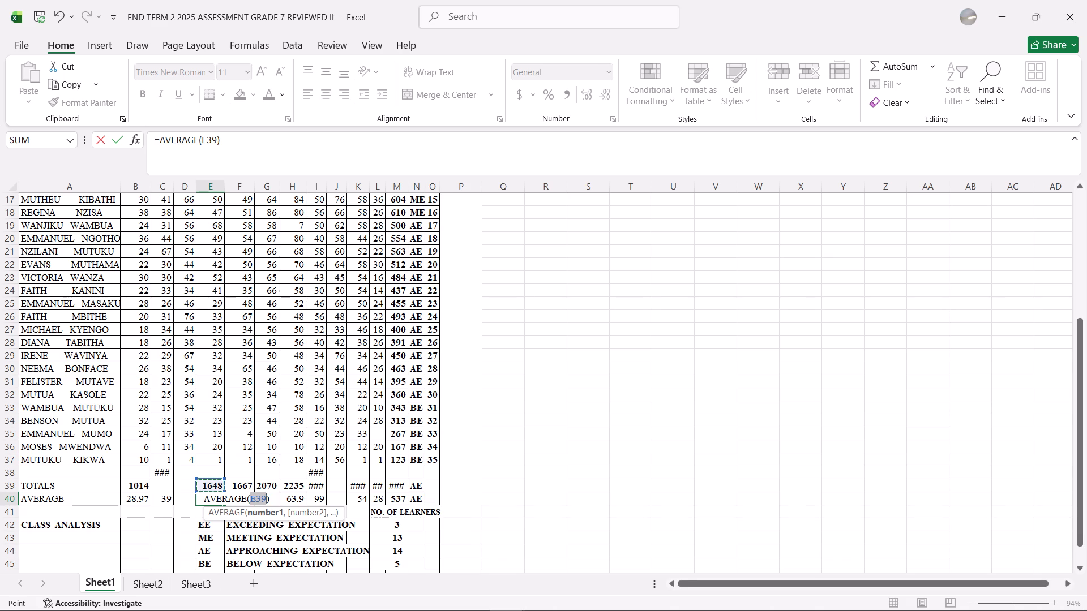
pyautogui.press('BackSpace')
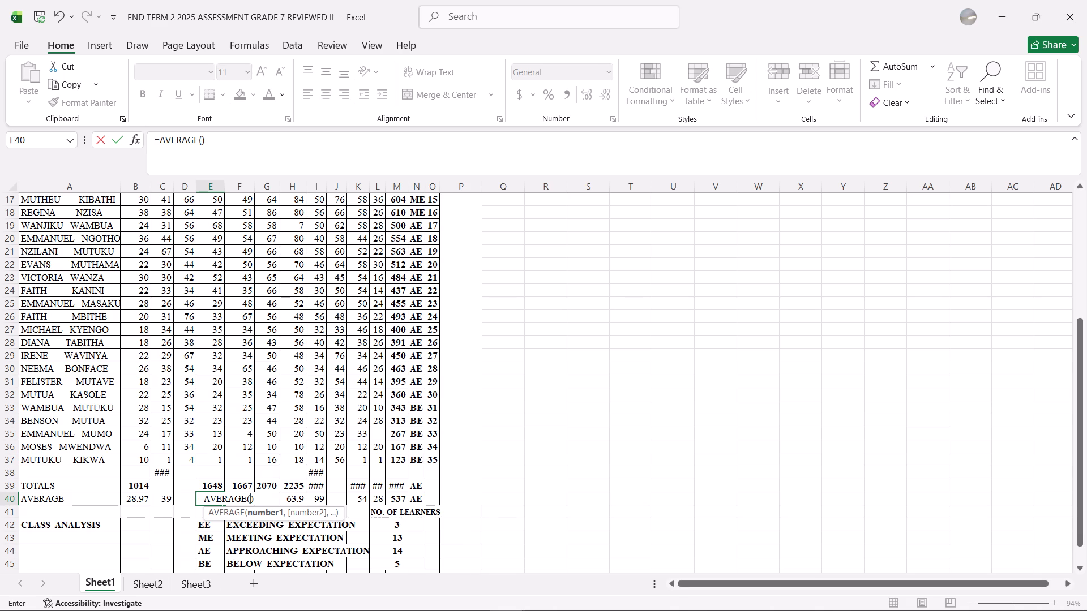
pyautogui.write('E3')
pyautogui.hotkey('shift', ':')
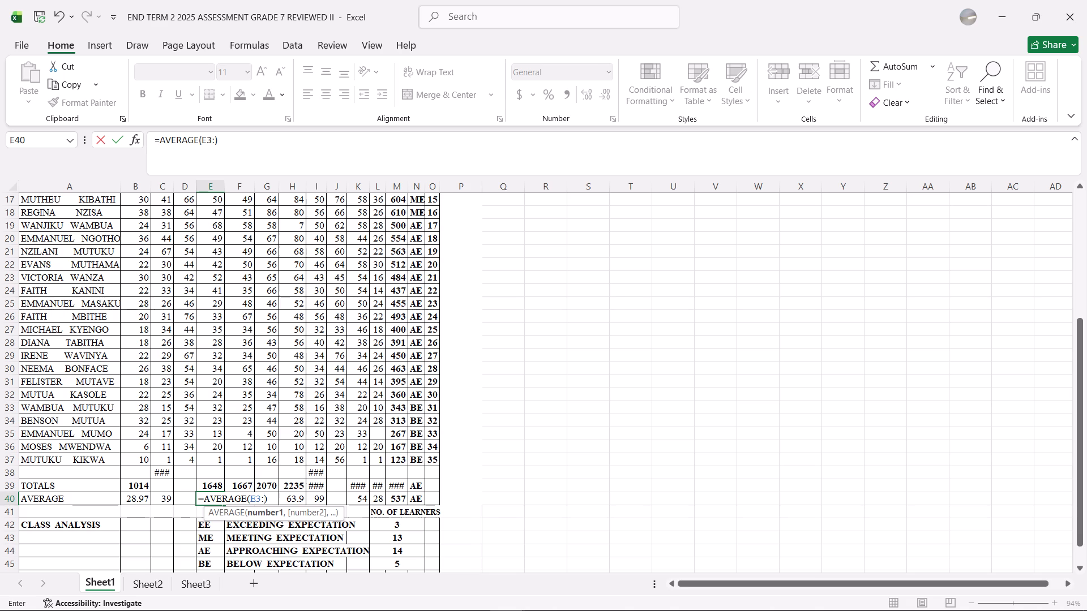
pyautogui.press('e')
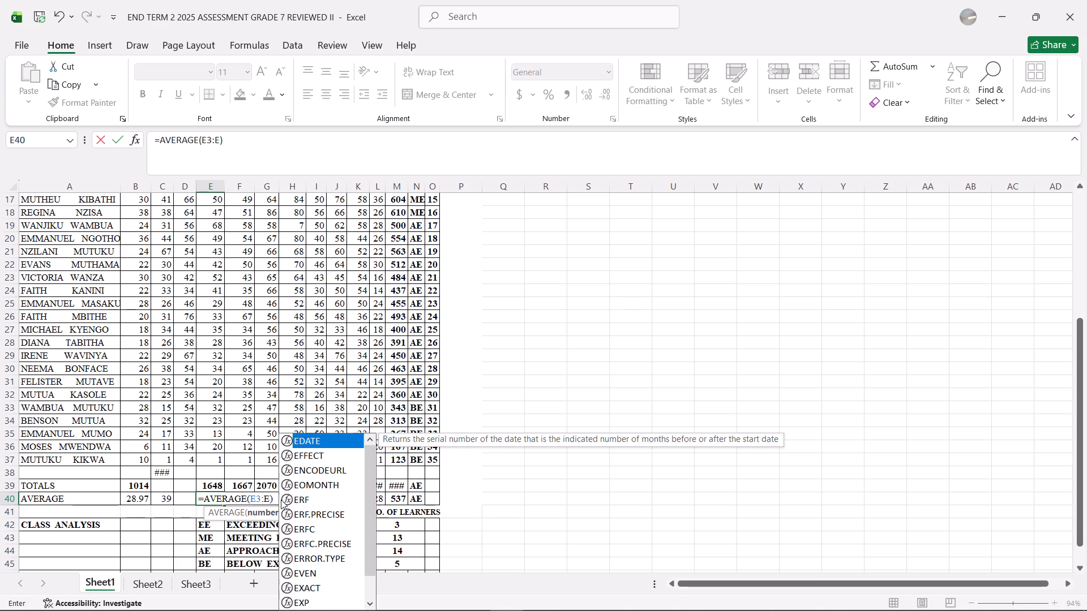
pyautogui.write('37')
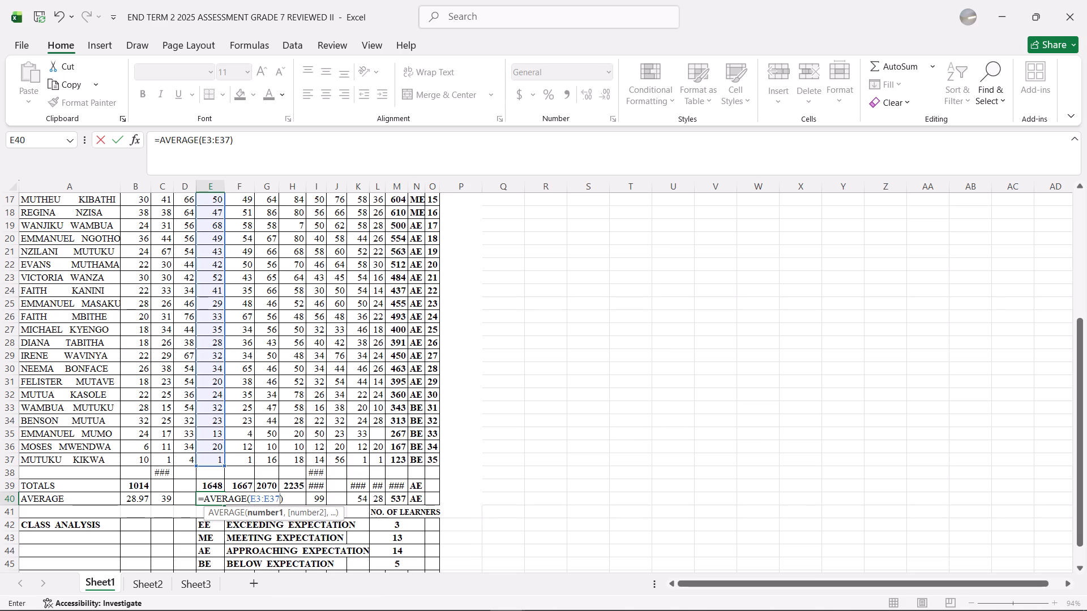
pyautogui.press('Return')
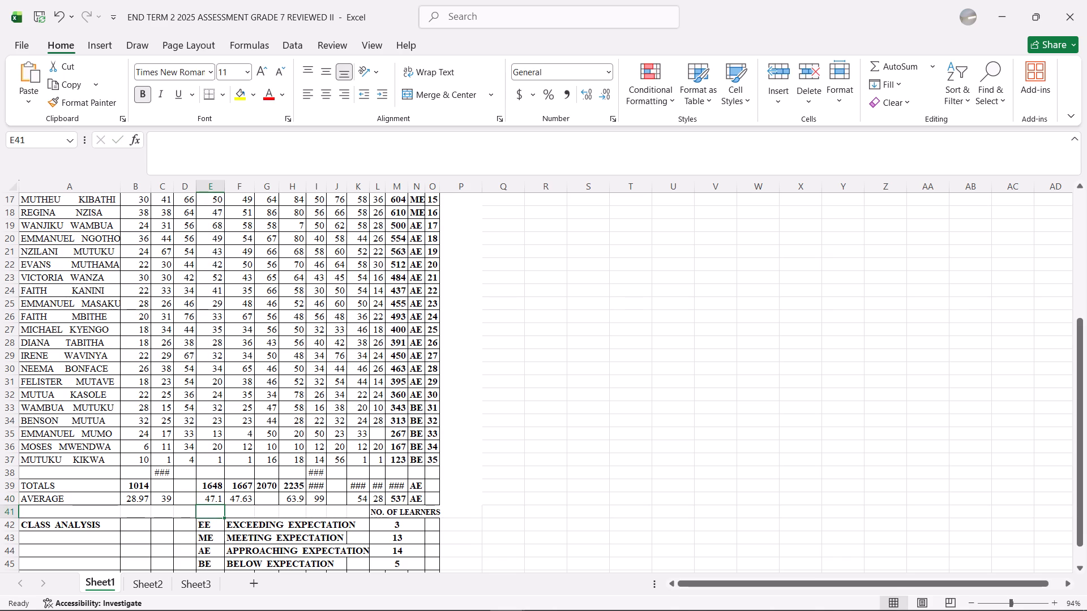
# Insert an Average function in the AVERAGE cell G40 and clear the cell reference inside its brackets.
pyautogui.click(274, 505)
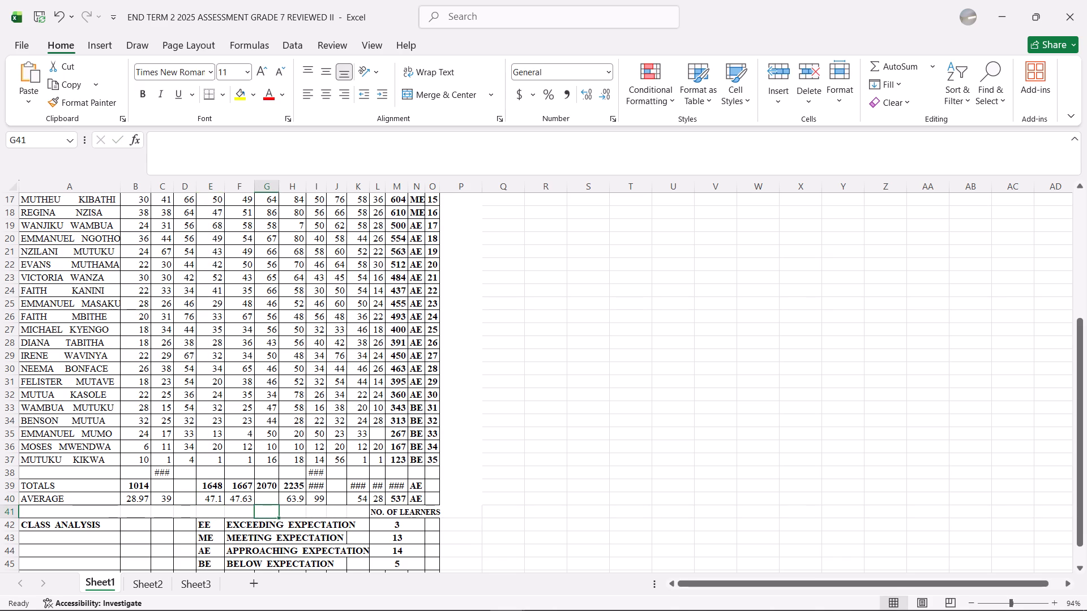
pyautogui.click(273, 497)
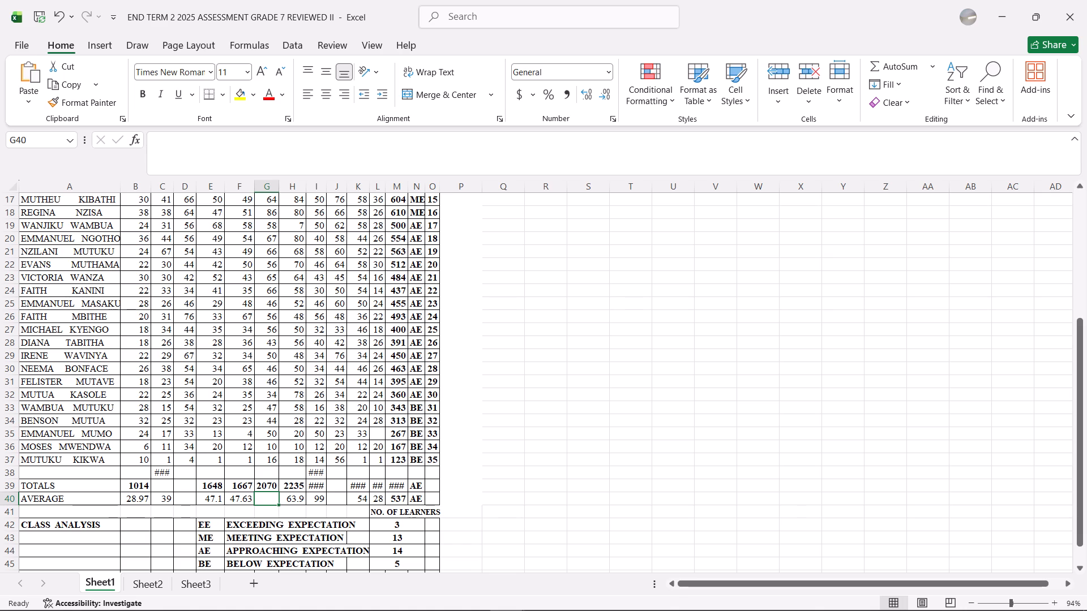
pyautogui.click(275, 497)
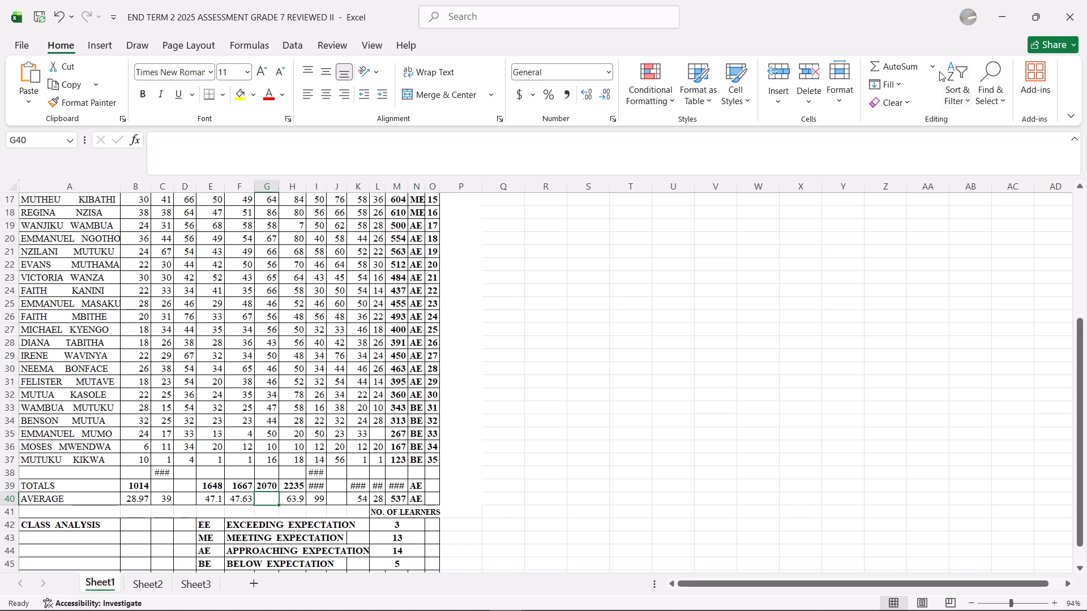
pyautogui.click(935, 68)
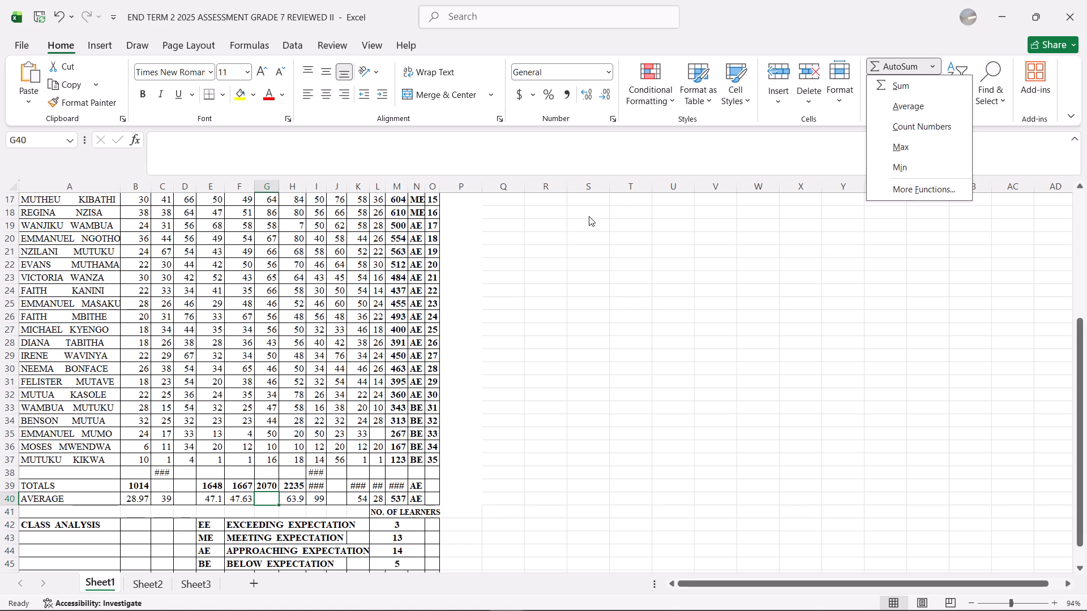
pyautogui.click(922, 111)
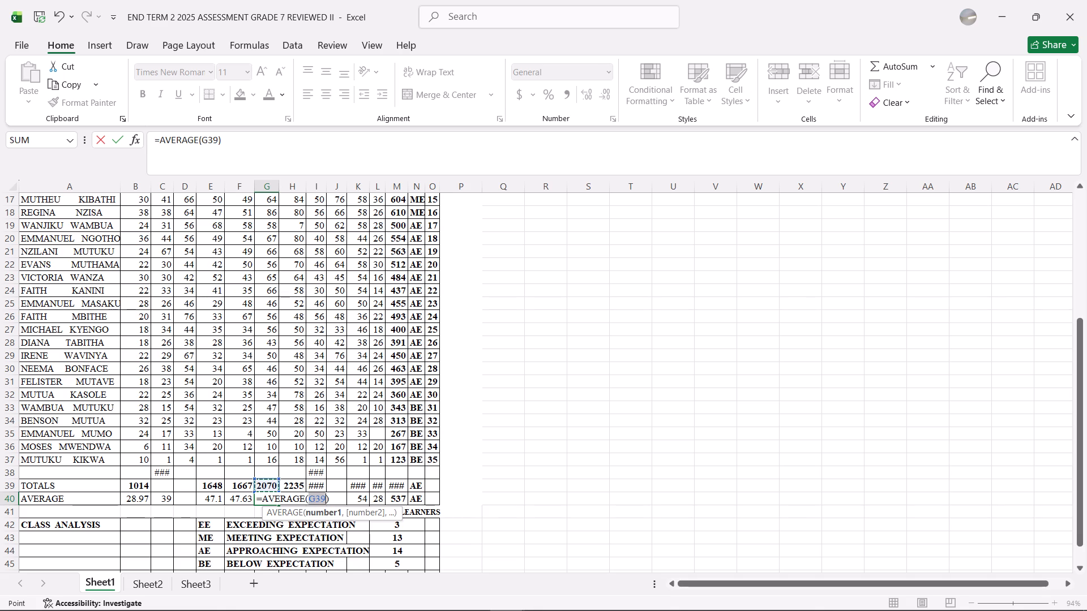
pyautogui.click(324, 505)
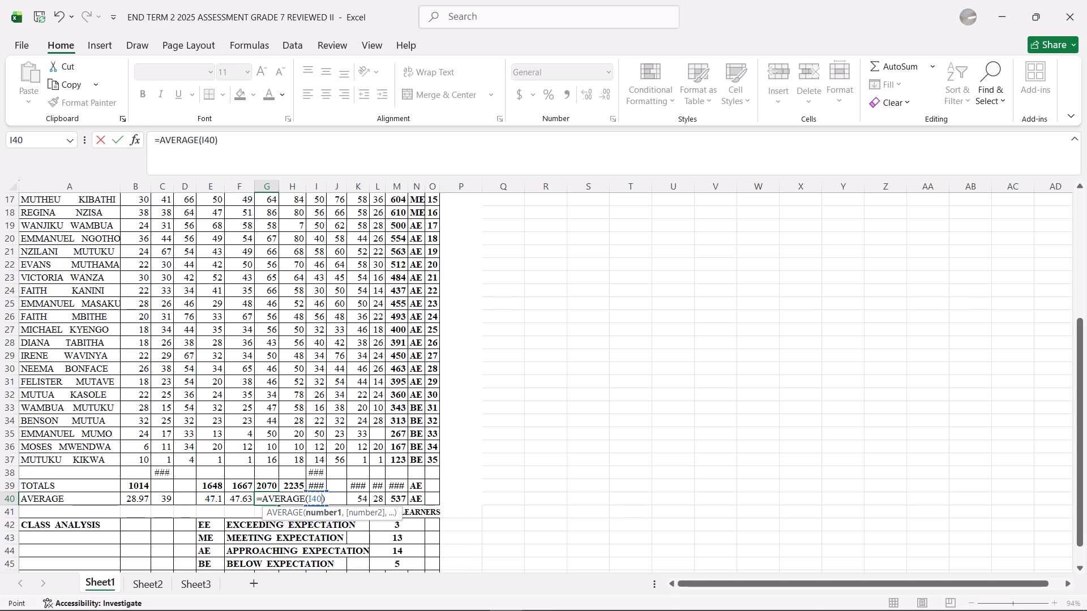
pyautogui.press('BackSpace')
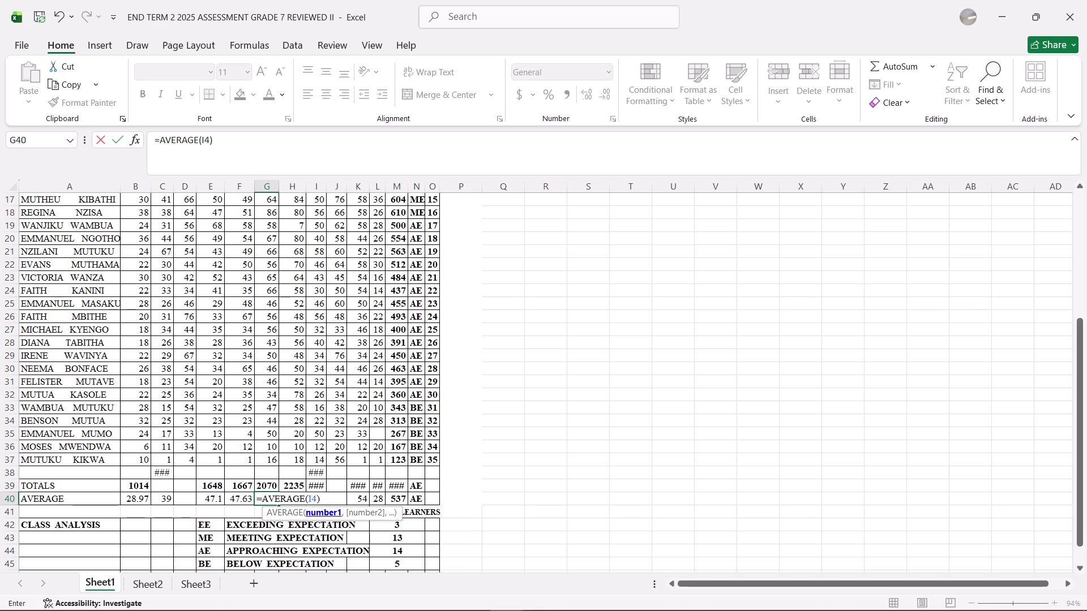
pyautogui.press('BackSpace')
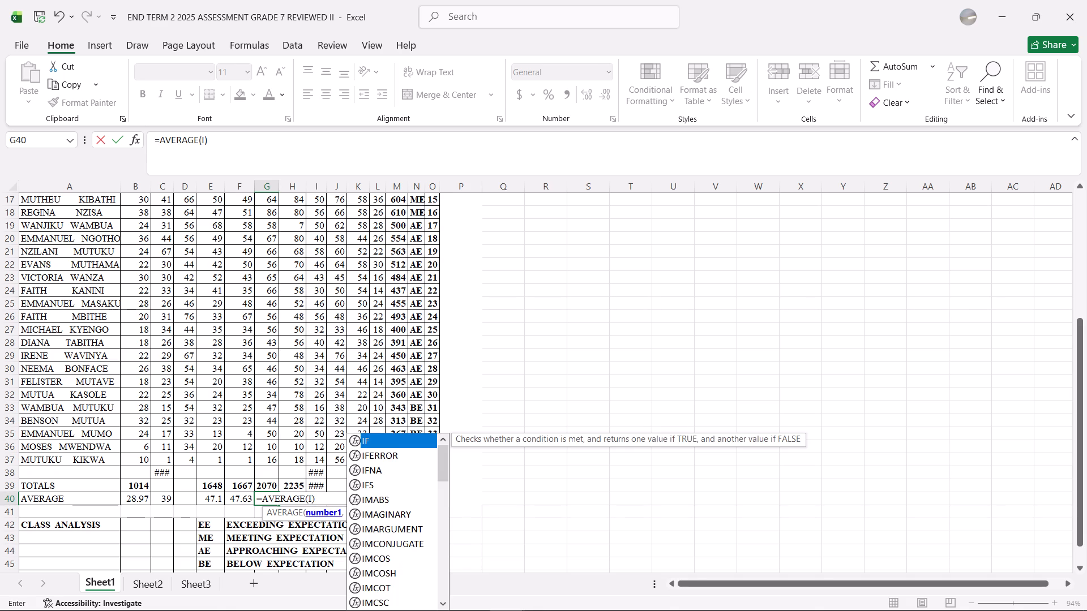
pyautogui.press('BackSpace')
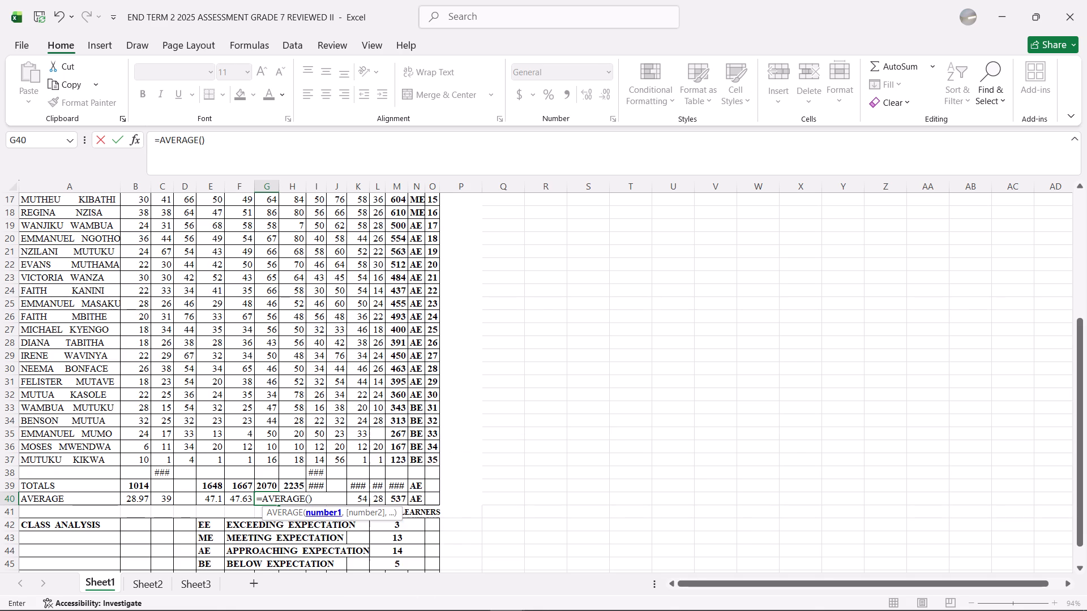
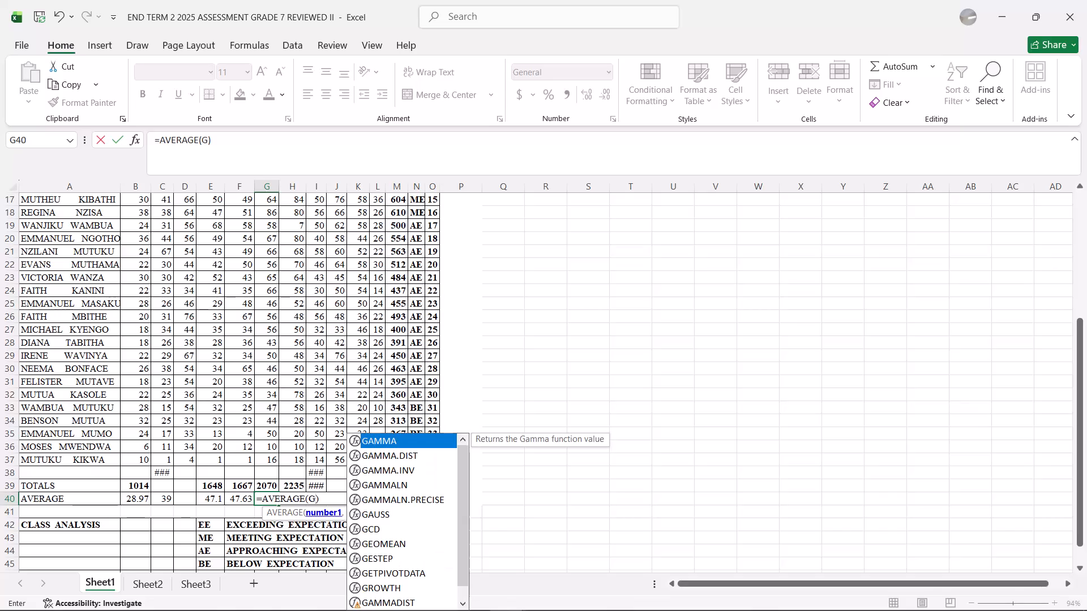
# Enter G3 as the starting cell of the range in the Average function in G40.
pyautogui.press('3')
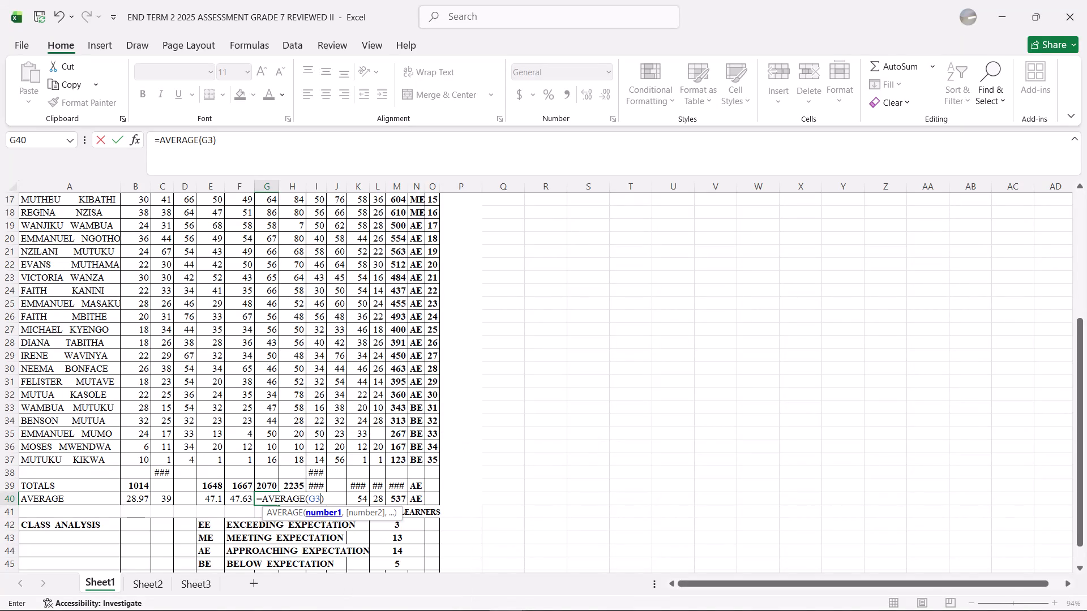
# Add the range colon after G3 in the Average function in G40.
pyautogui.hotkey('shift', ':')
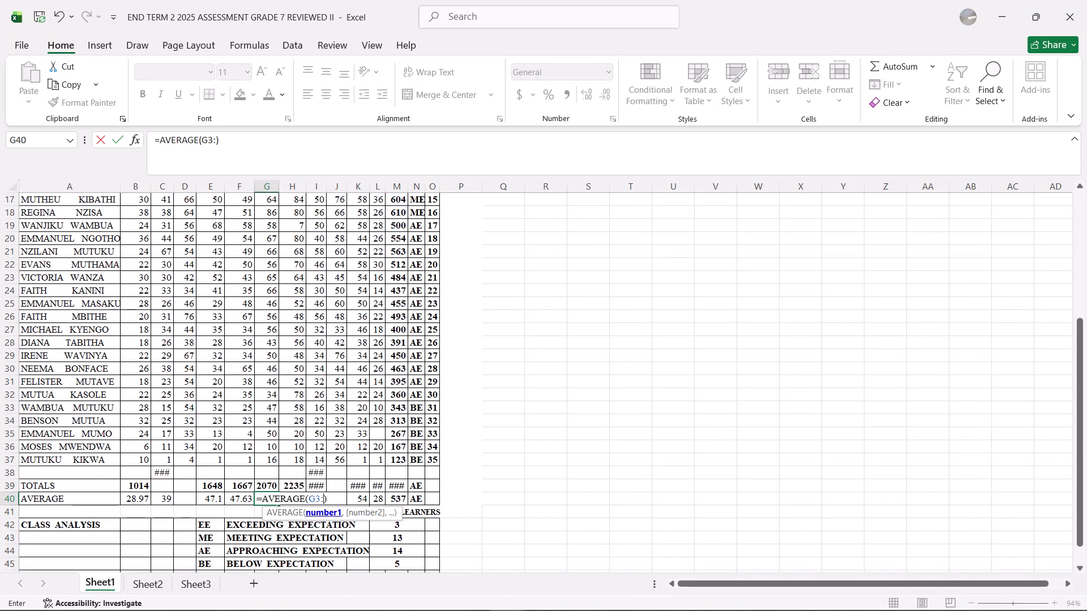
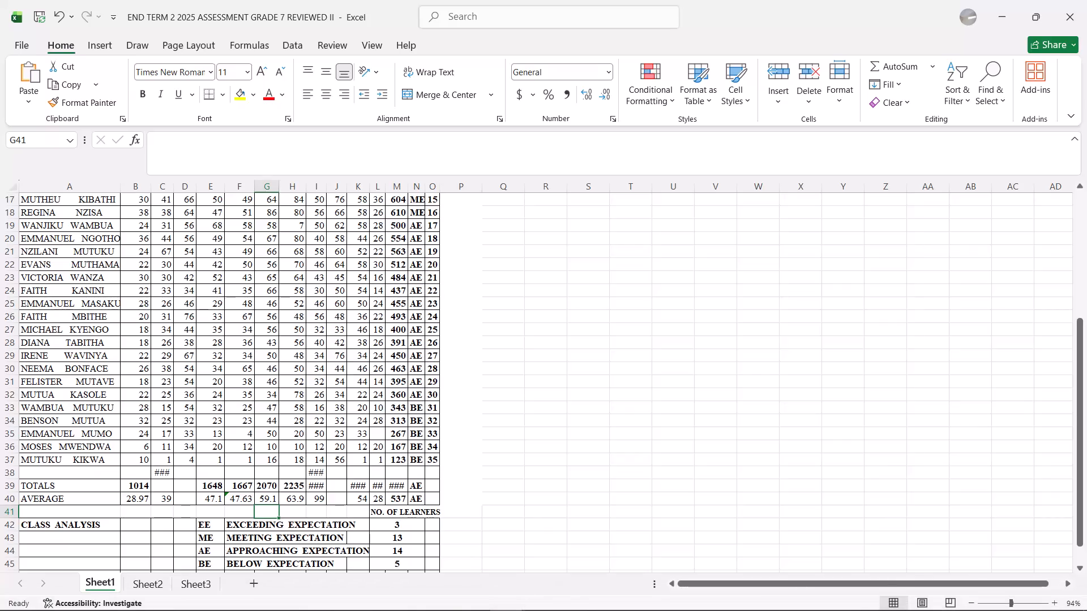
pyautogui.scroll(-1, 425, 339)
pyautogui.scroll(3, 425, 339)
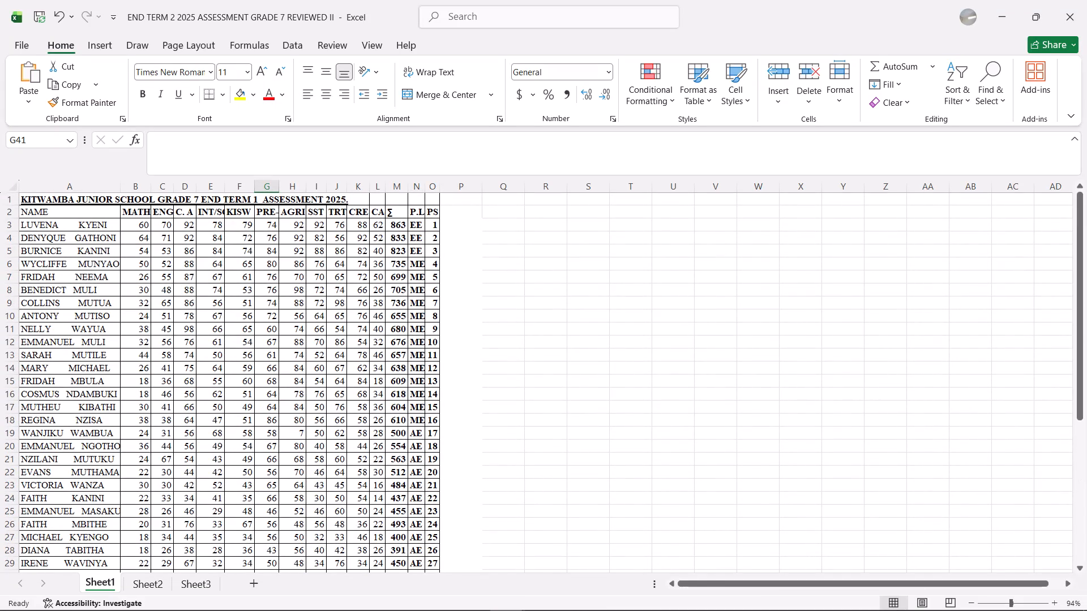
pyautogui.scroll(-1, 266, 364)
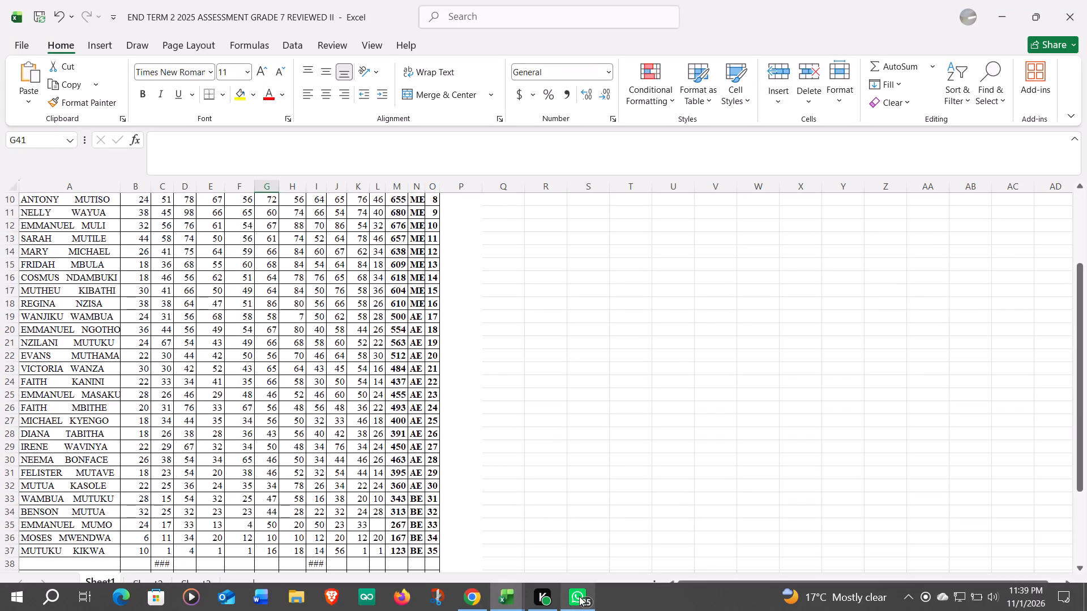